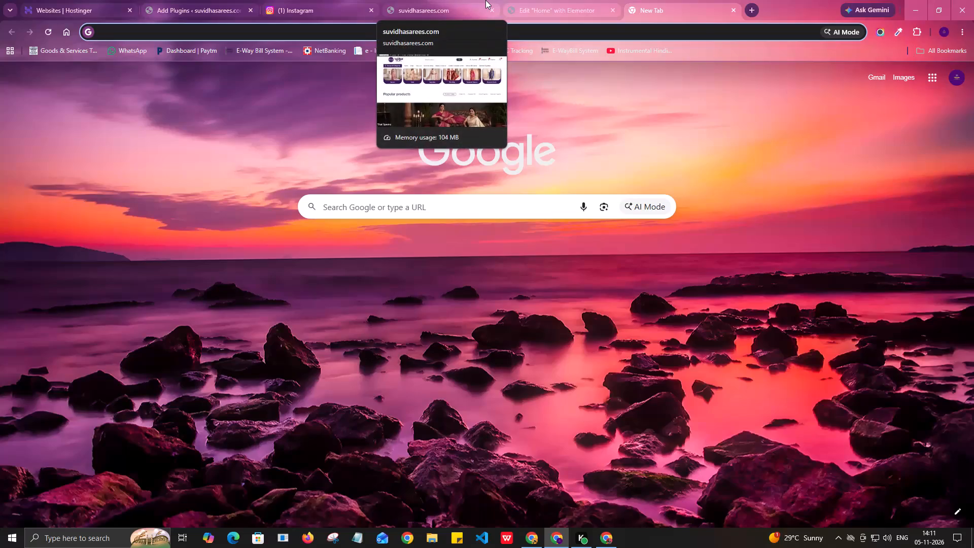
Switch to the browser window showing the GDAC Buildcon construction company website.
key(alt+Tab)
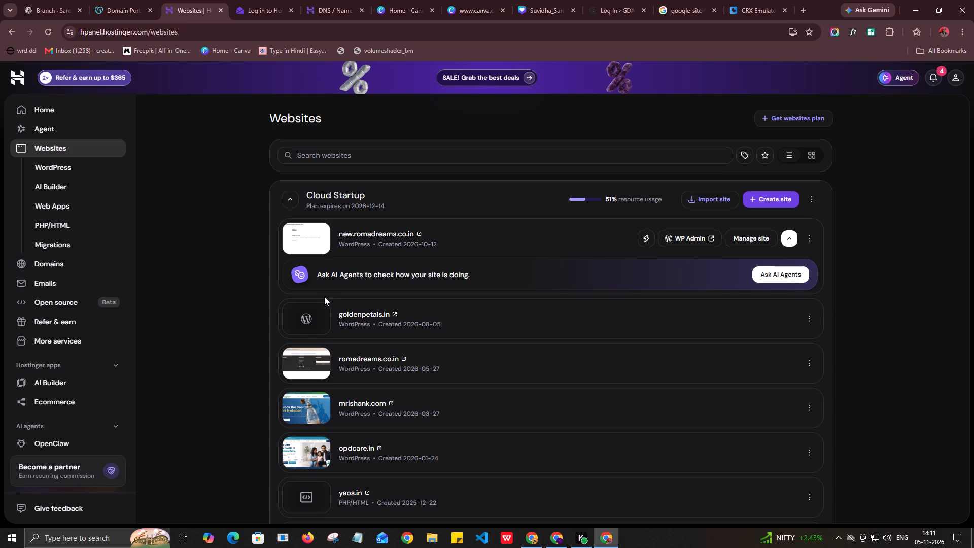
key(alt+Tab)
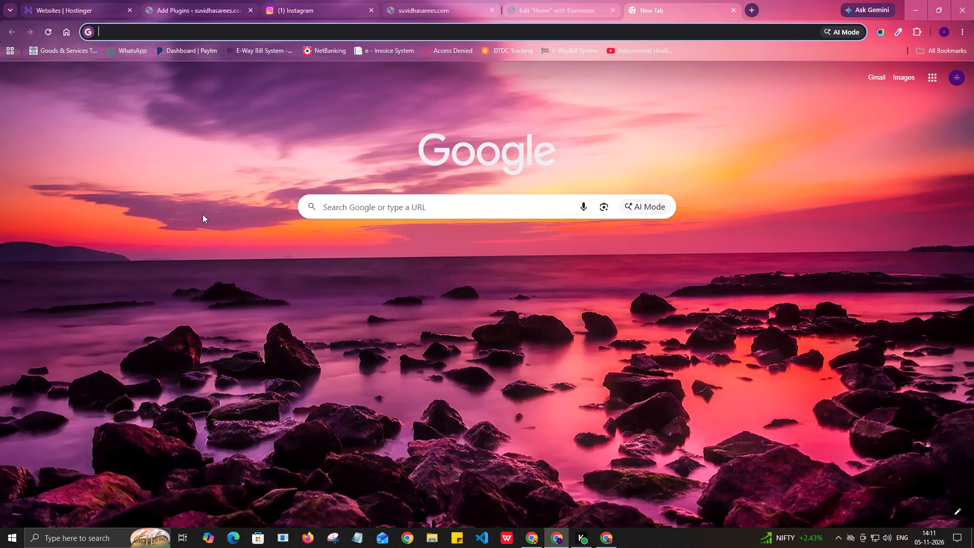
key(alt+Tab)
key(alt+Tab)
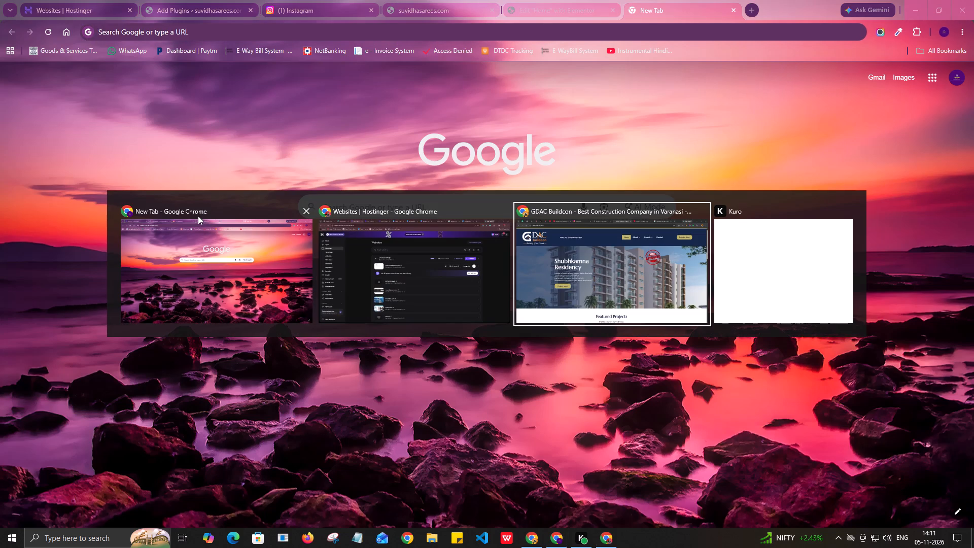
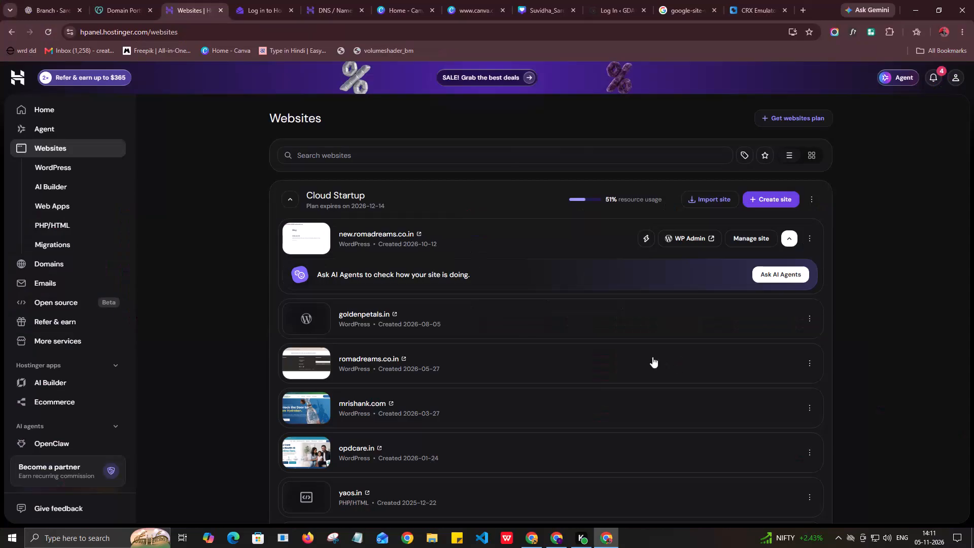
Switch to the browser window with the suvidhasarees.com admin and look through the plugin search results for "insta gallery".
key(alt+Tab)
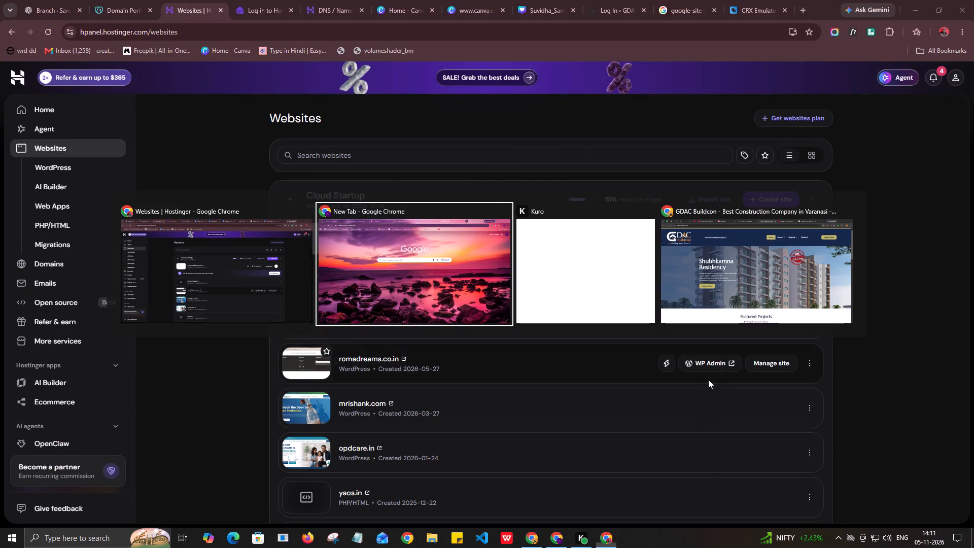
key(alt+Tab)
key(alt+Tab)
key(alt+Tab)
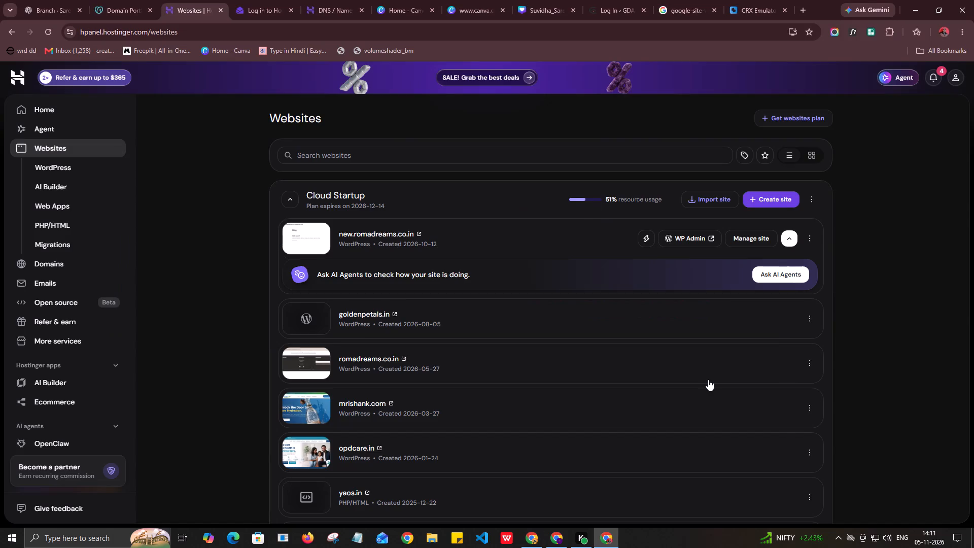
key(alt+Tab)
key(alt+Tab)
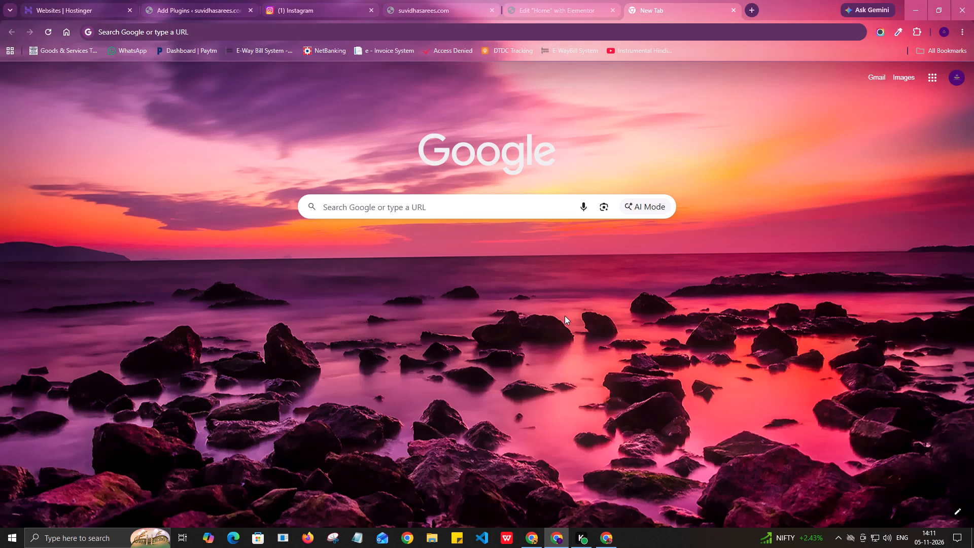
click(531, 0)
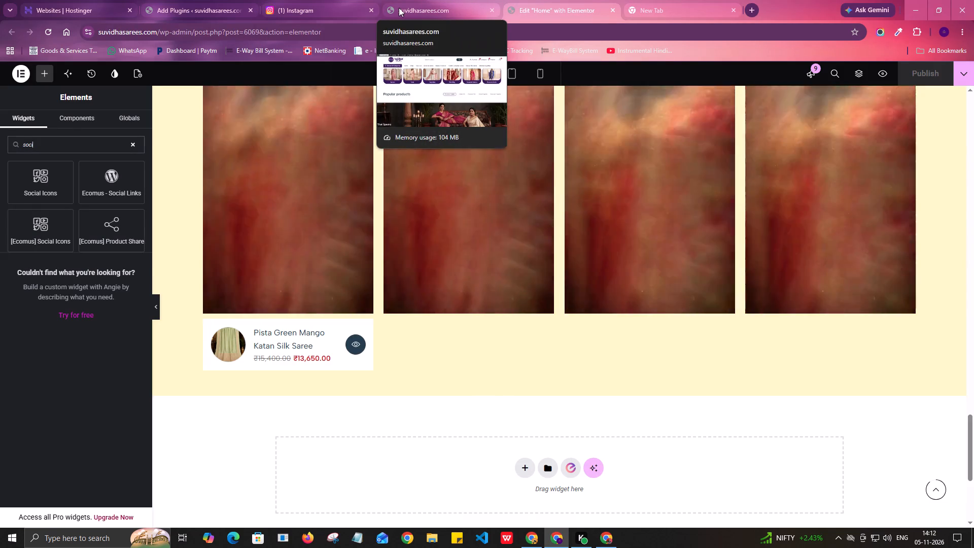
click(200, 6)
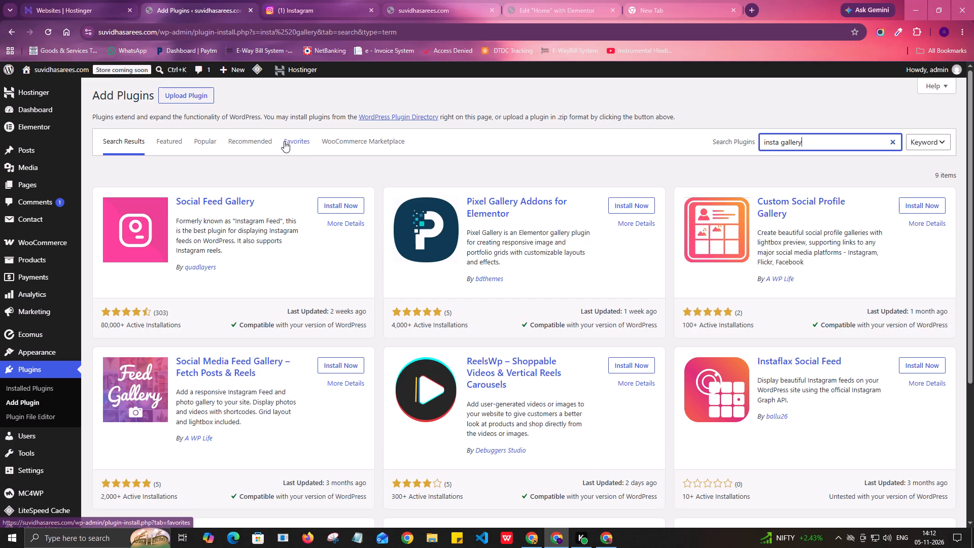
scroll(494, 248, down, 3)
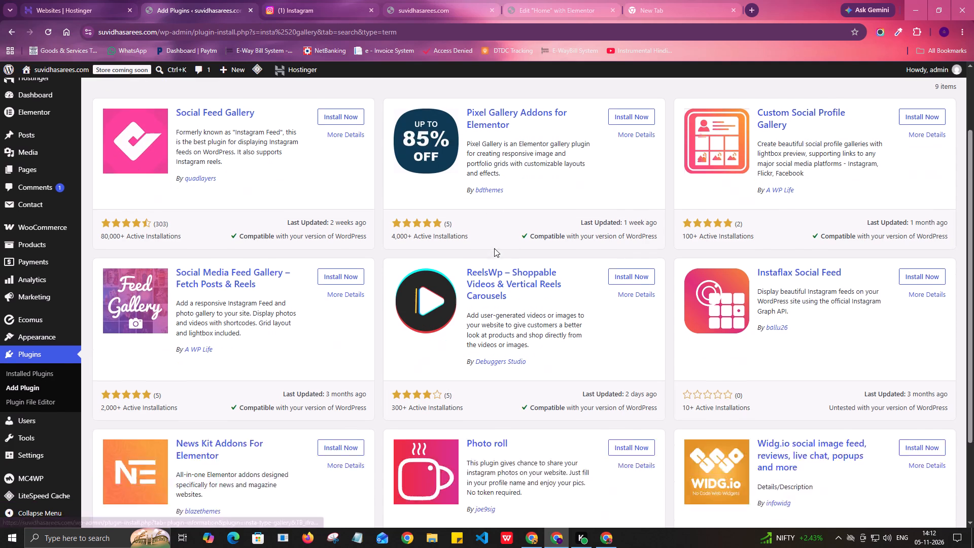
scroll(494, 248, down, 3)
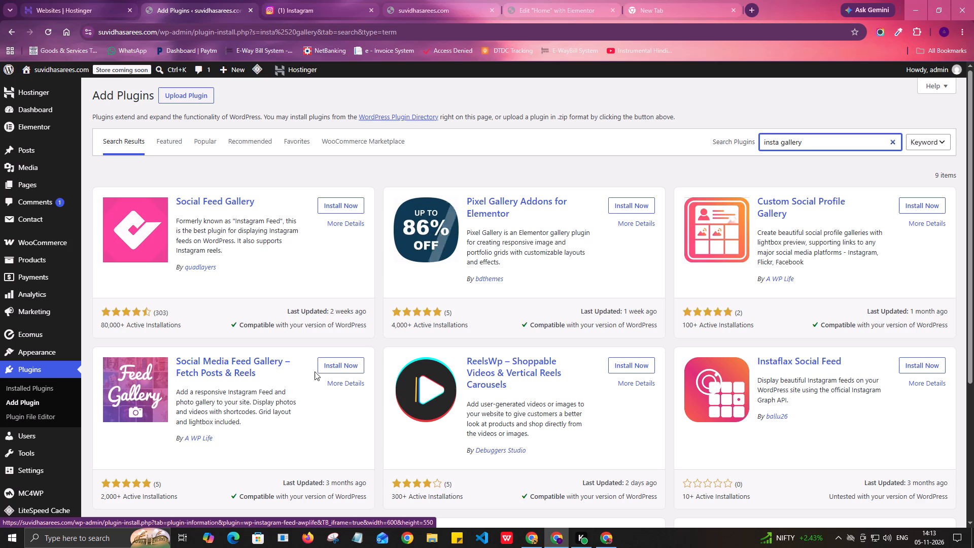
Review the details and screenshots of the Social Media Feed Gallery – Fetch Posts & Reels plugin.
click(230, 359)
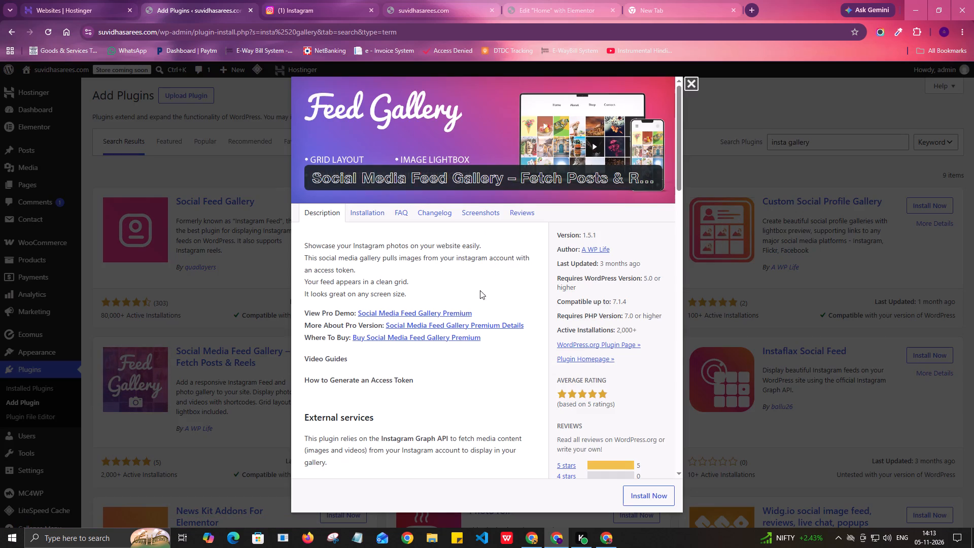
click(476, 212)
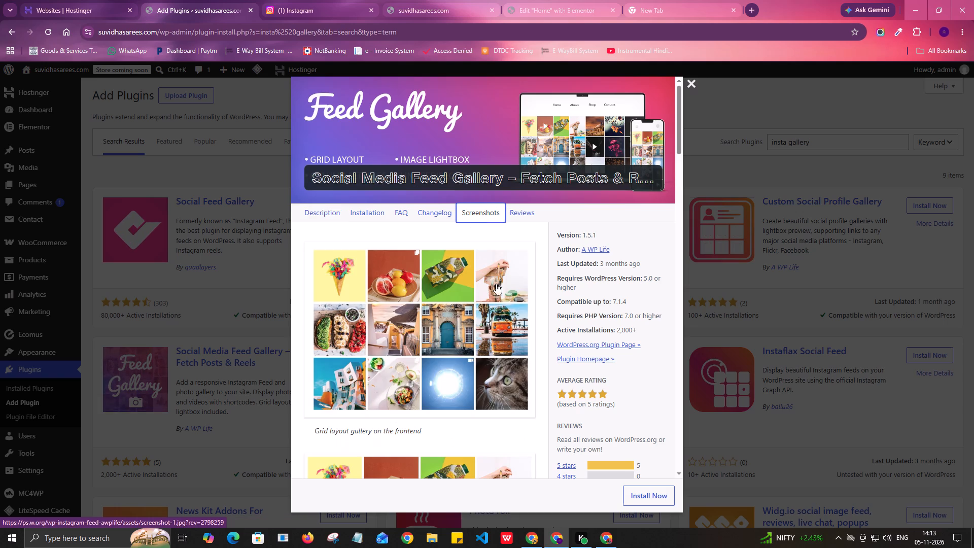
scroll(459, 363, down, 5)
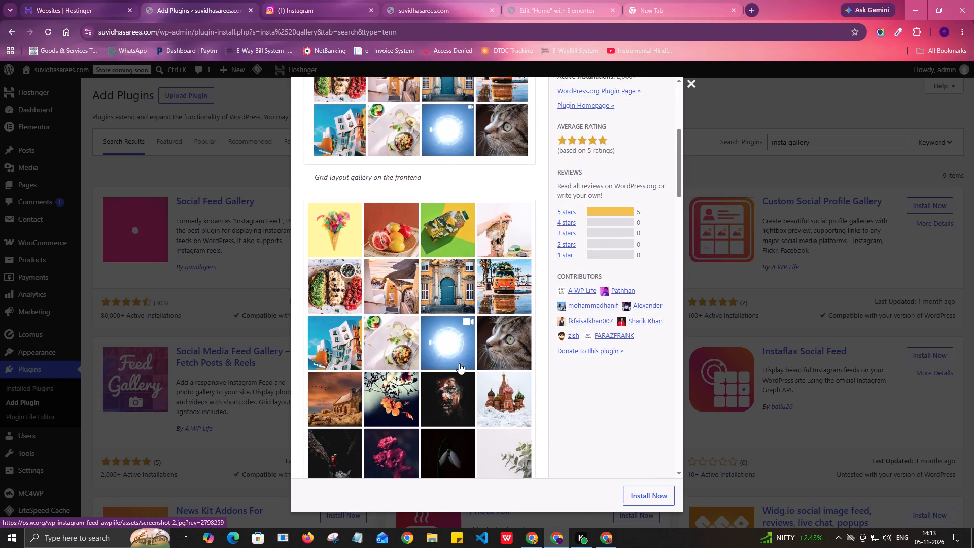
scroll(459, 363, up, 10)
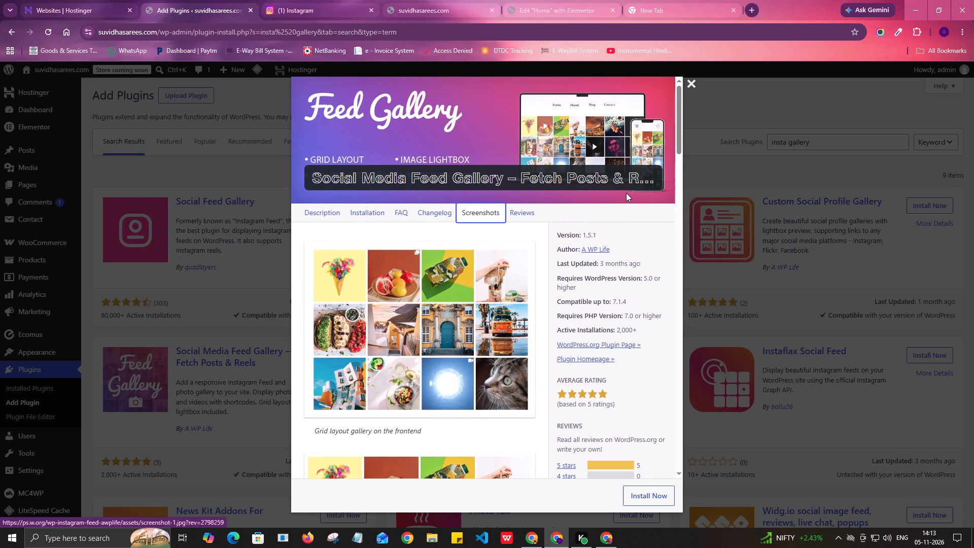
click(687, 84)
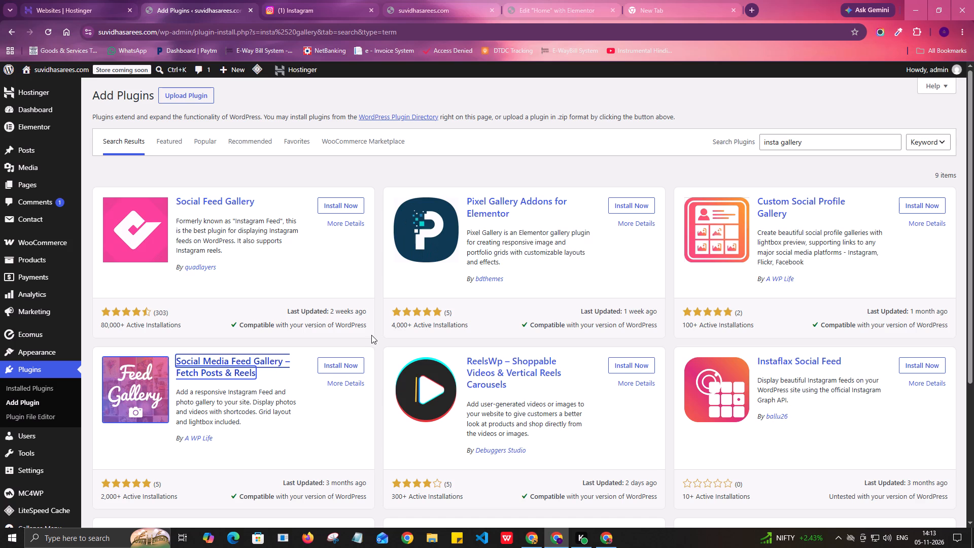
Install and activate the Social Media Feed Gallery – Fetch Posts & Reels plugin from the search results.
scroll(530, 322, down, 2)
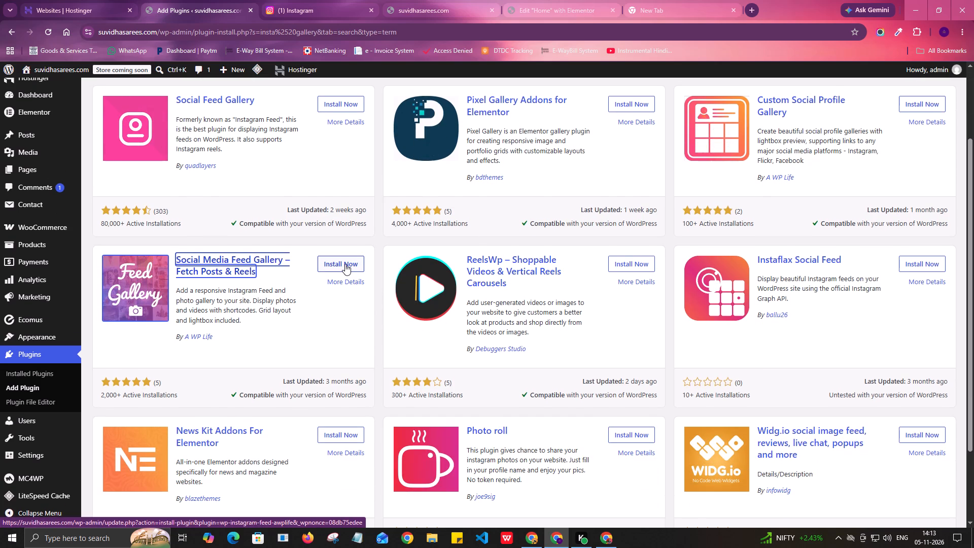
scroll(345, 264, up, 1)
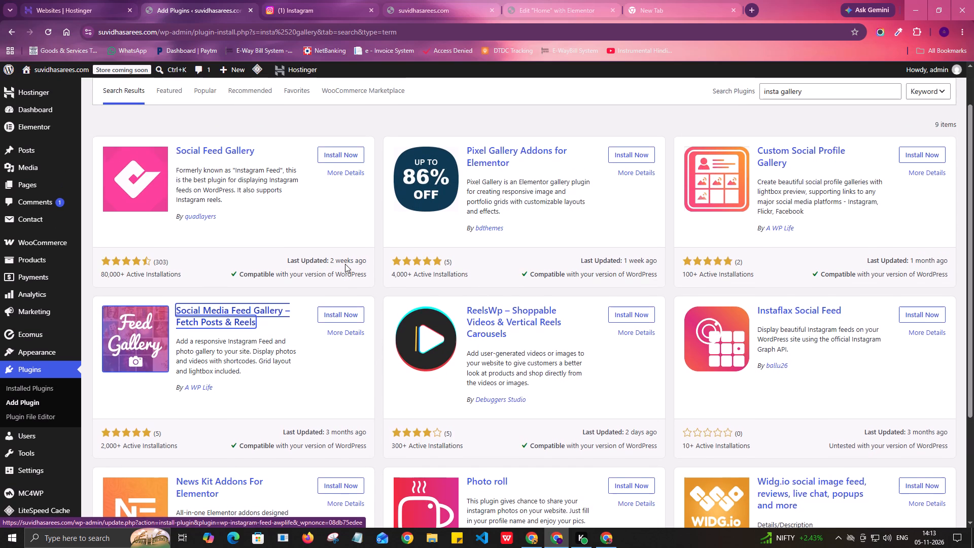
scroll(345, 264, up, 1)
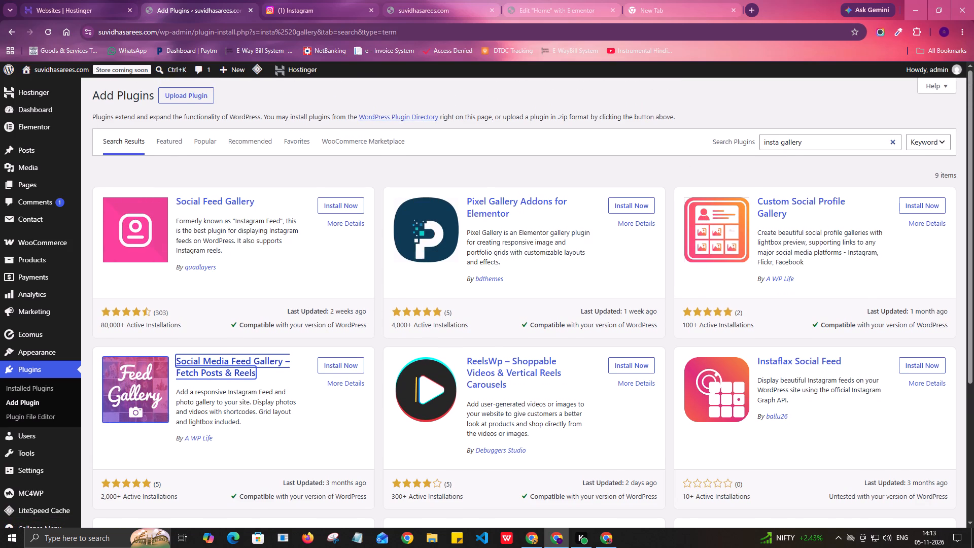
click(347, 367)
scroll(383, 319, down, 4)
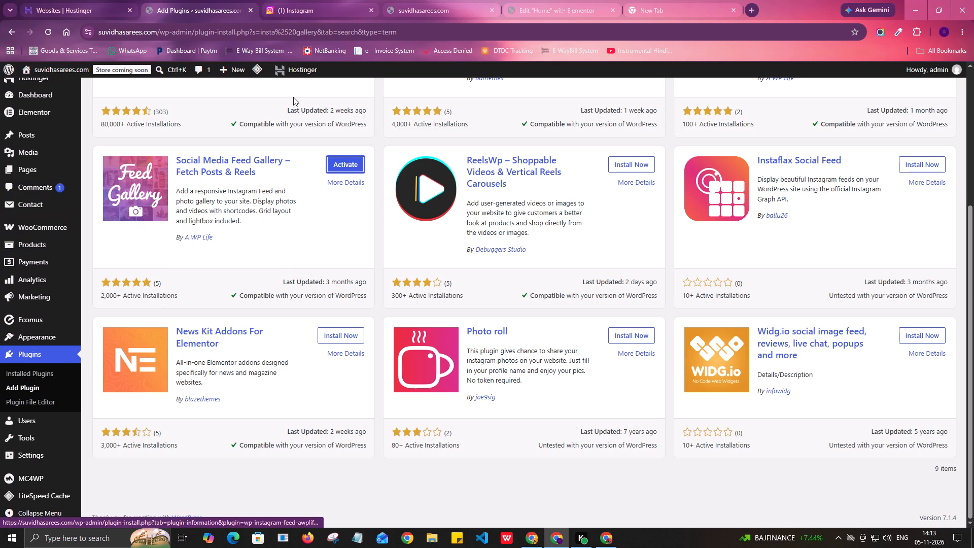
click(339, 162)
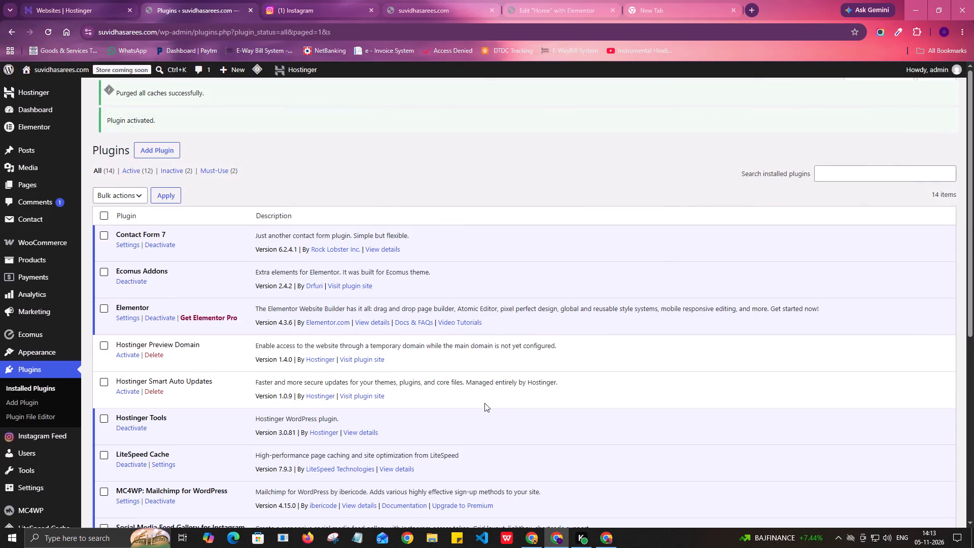
Look through the installed plugins and open the Instagram Feed settings page to see what setup it requires.
scroll(193, 393, down, 4)
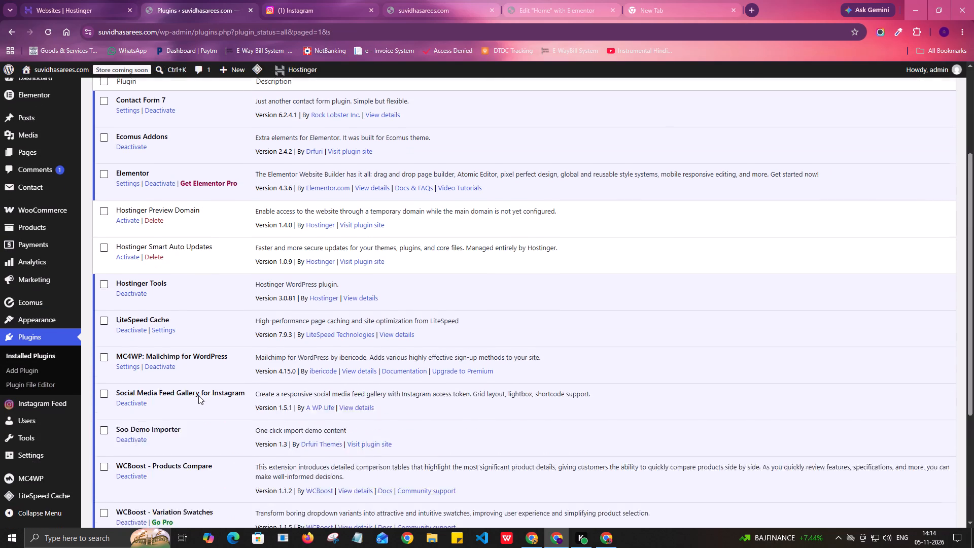
scroll(198, 395, down, 4)
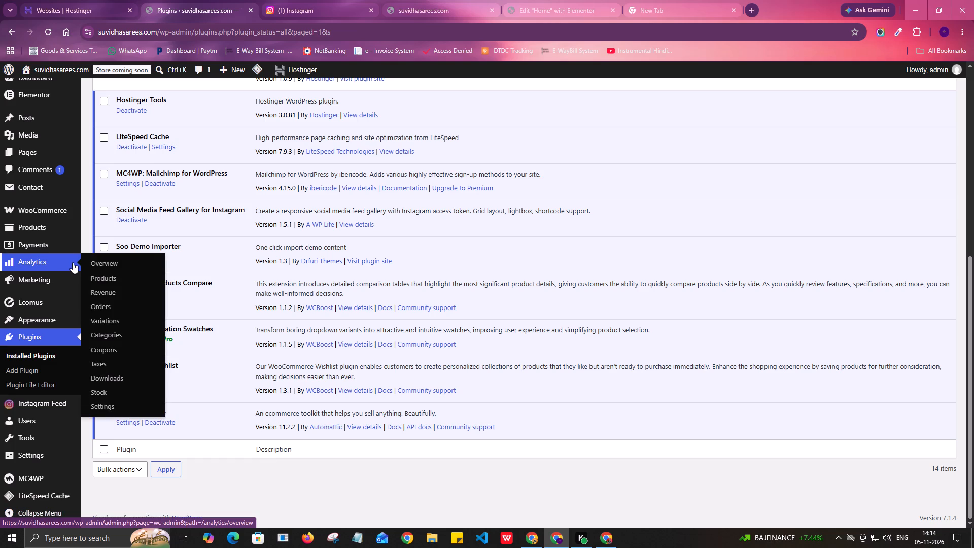
click(42, 397)
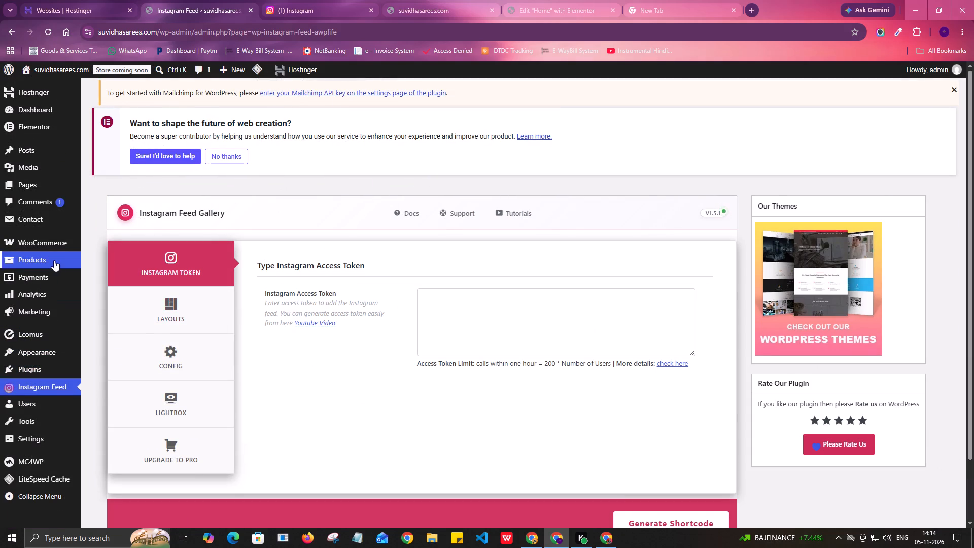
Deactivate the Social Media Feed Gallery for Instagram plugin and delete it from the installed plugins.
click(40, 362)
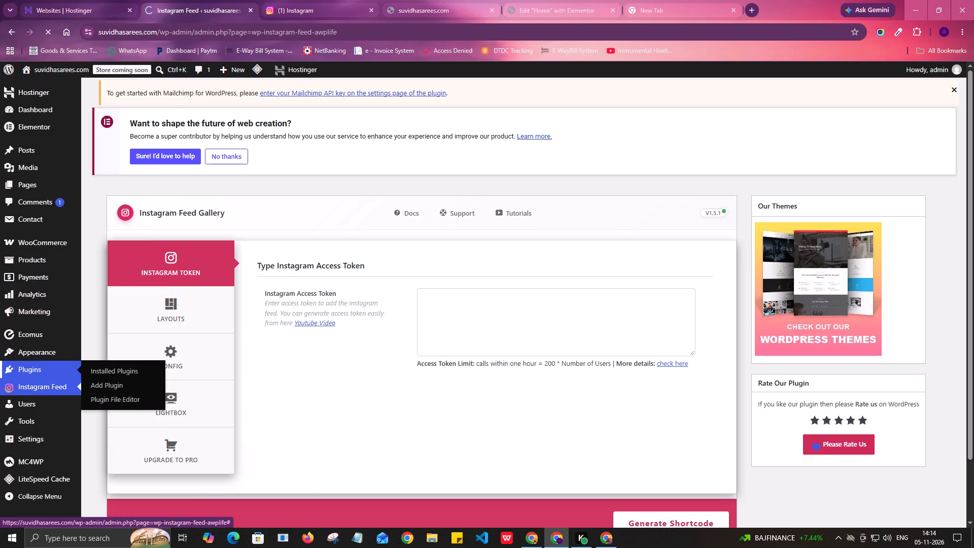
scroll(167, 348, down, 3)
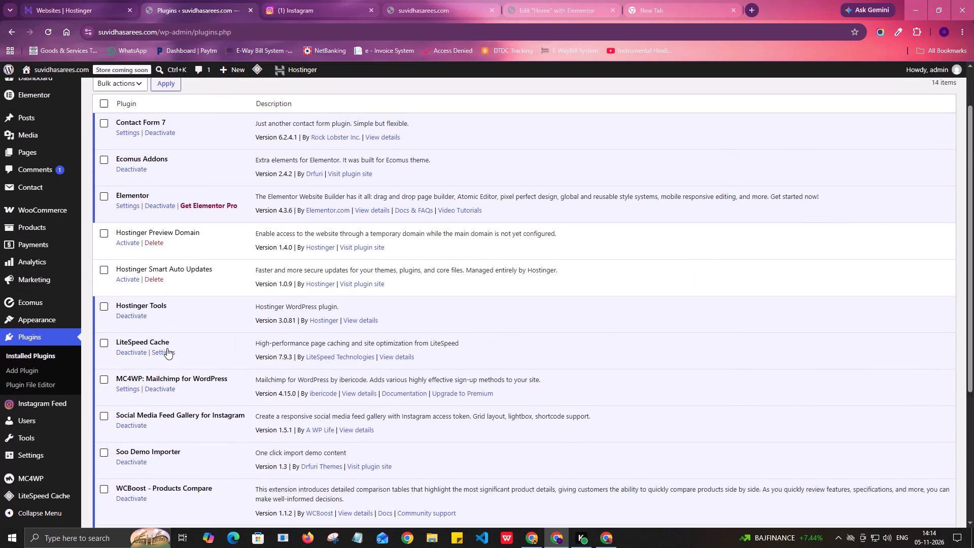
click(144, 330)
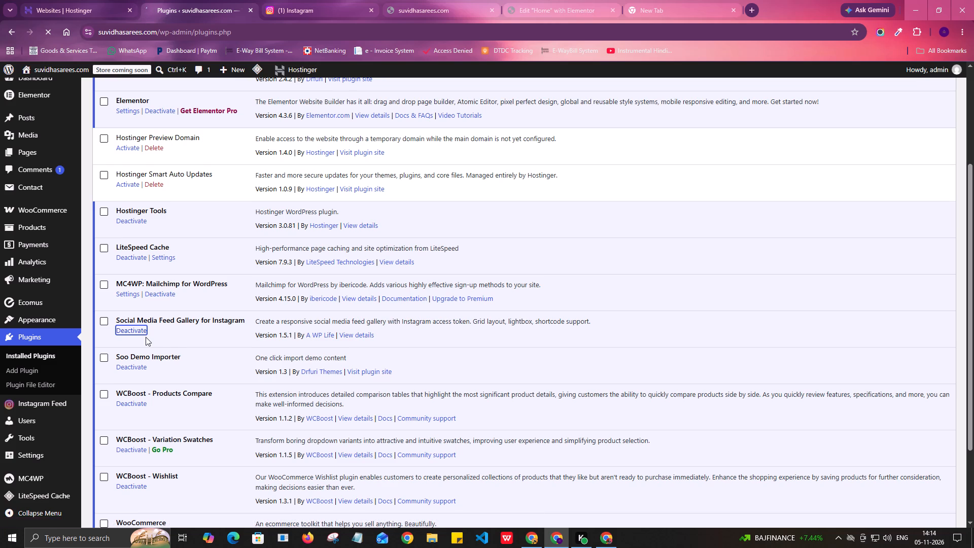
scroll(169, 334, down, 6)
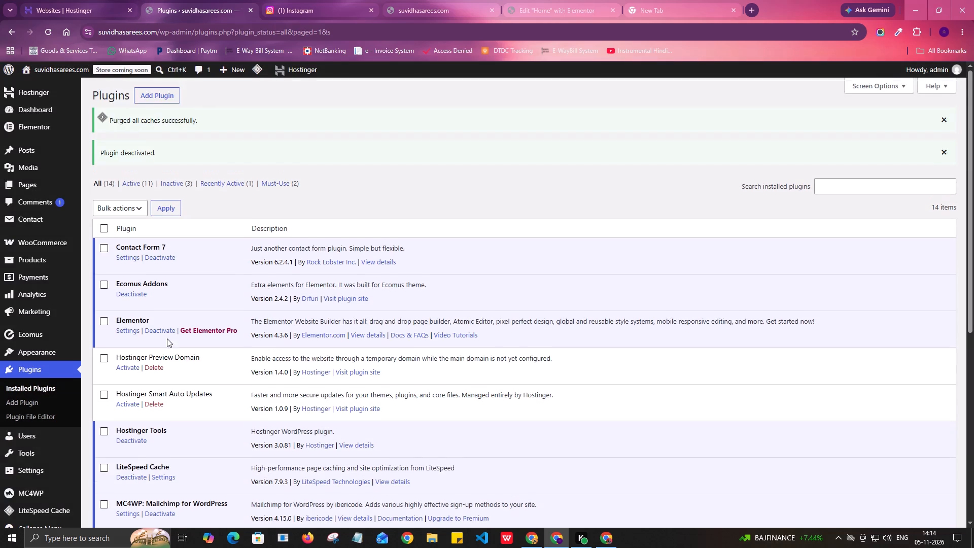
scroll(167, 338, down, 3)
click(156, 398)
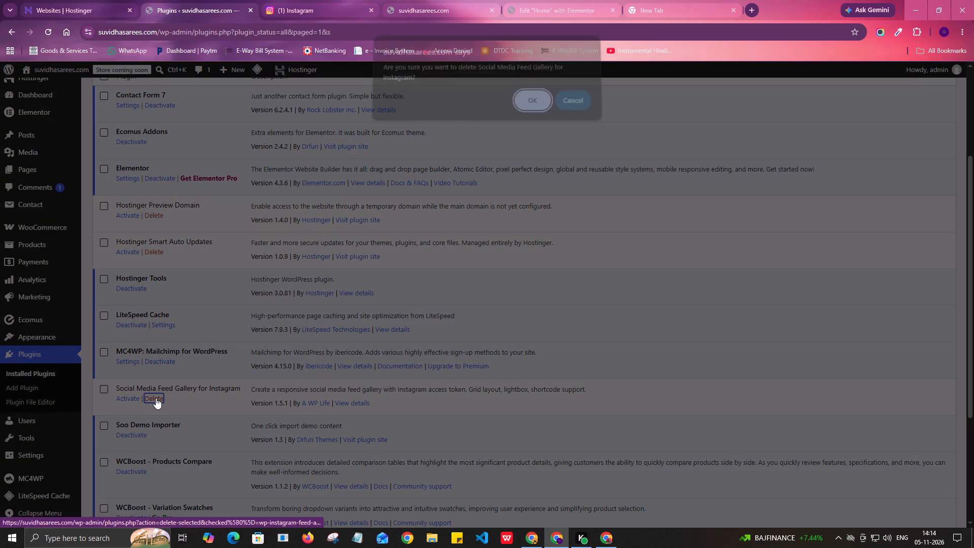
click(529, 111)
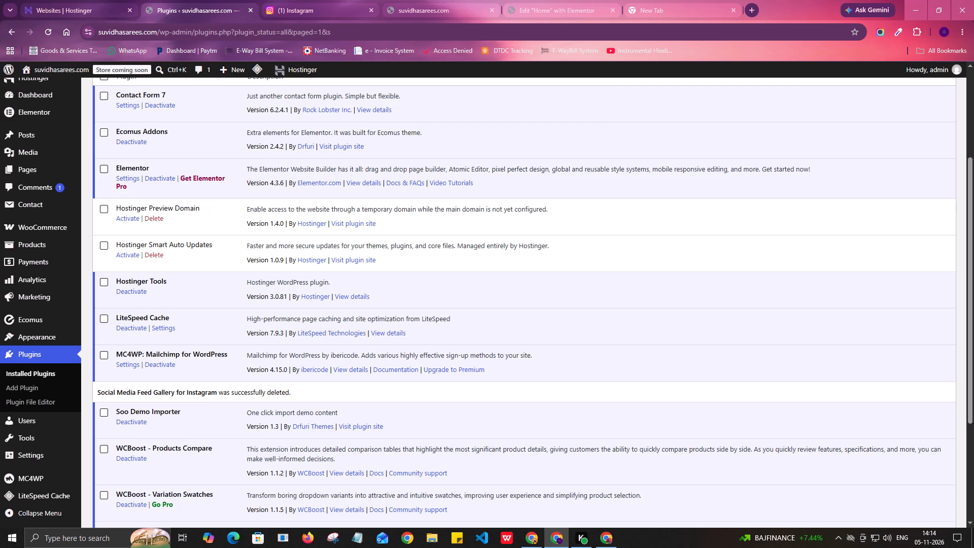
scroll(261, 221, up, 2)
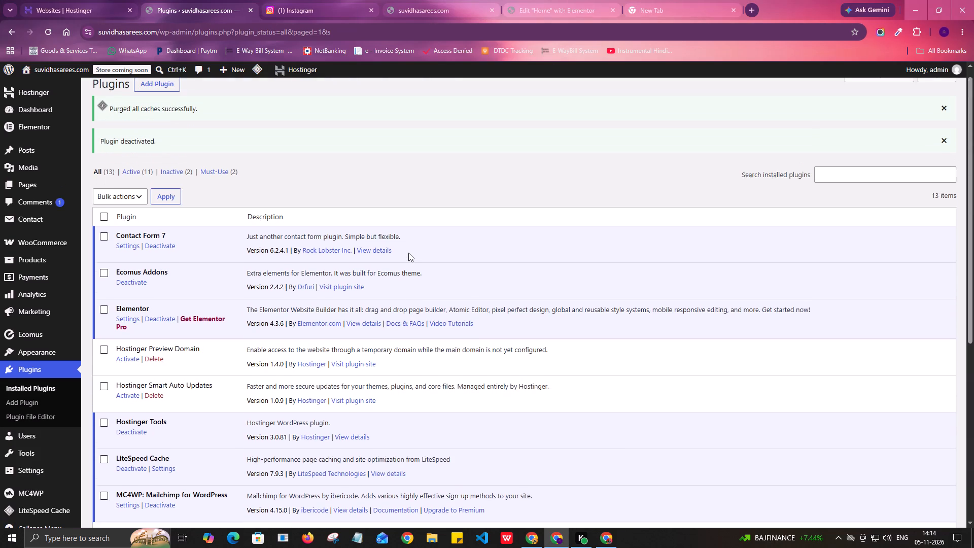
Open the page for adding new plugins and search the plugin directory for "unlimit".
scroll(408, 253, up, 4)
click(162, 98)
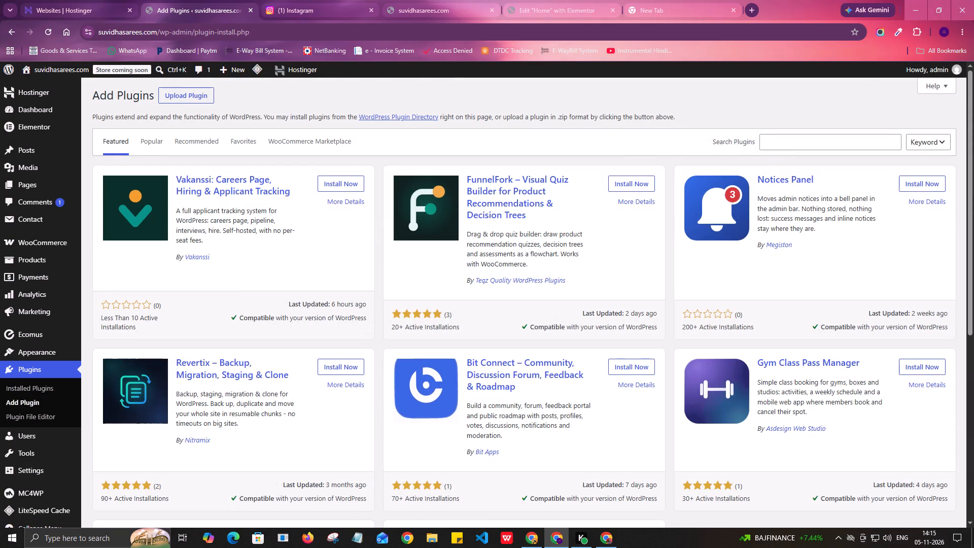
click(801, 146)
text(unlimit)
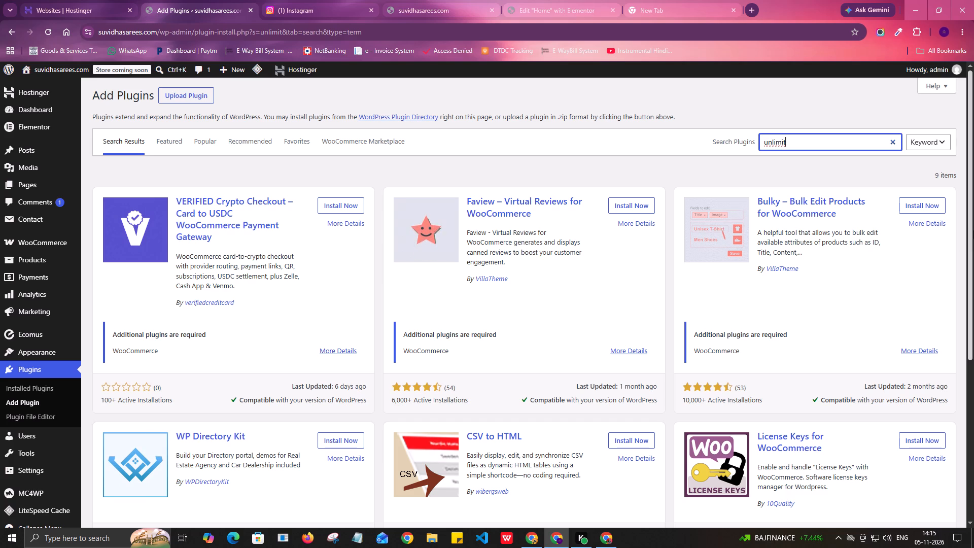
Search the WordPress plugins for "unlimited", then install and activate Unlimited Elements for Elementor, skipping its notification opt-in.
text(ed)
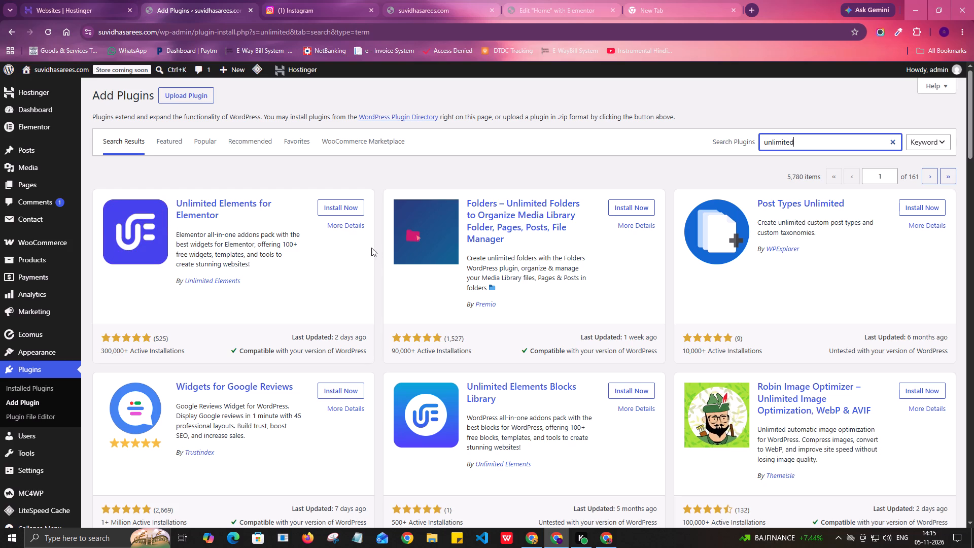
click(340, 206)
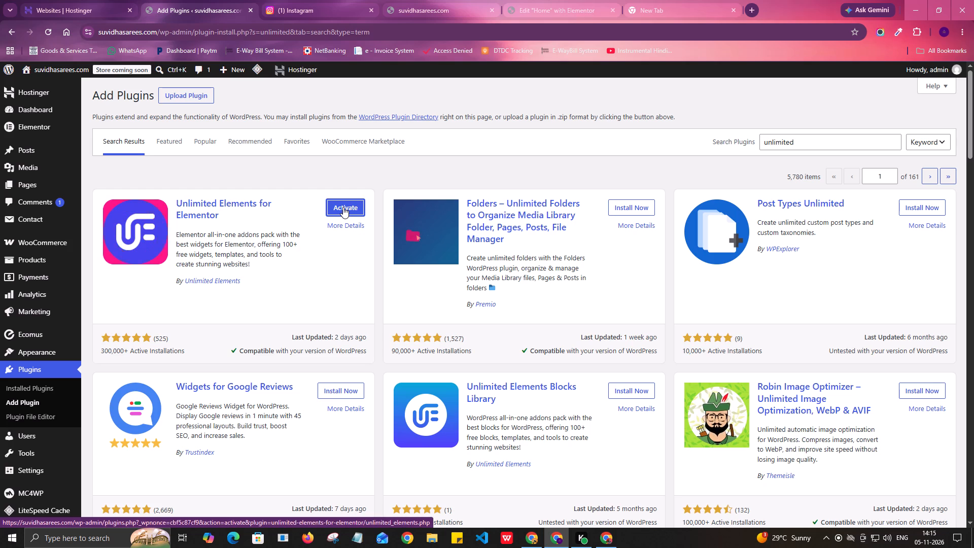
click(343, 207)
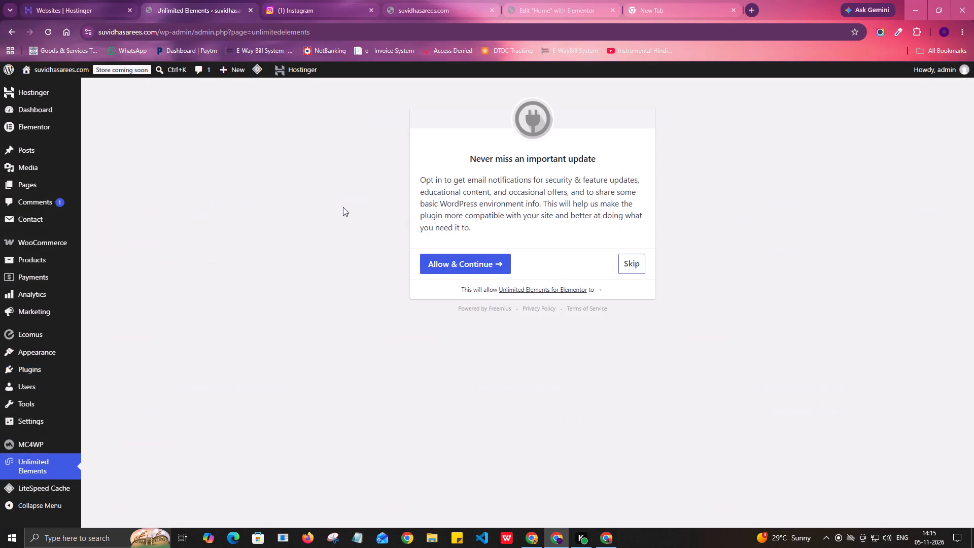
click(629, 263)
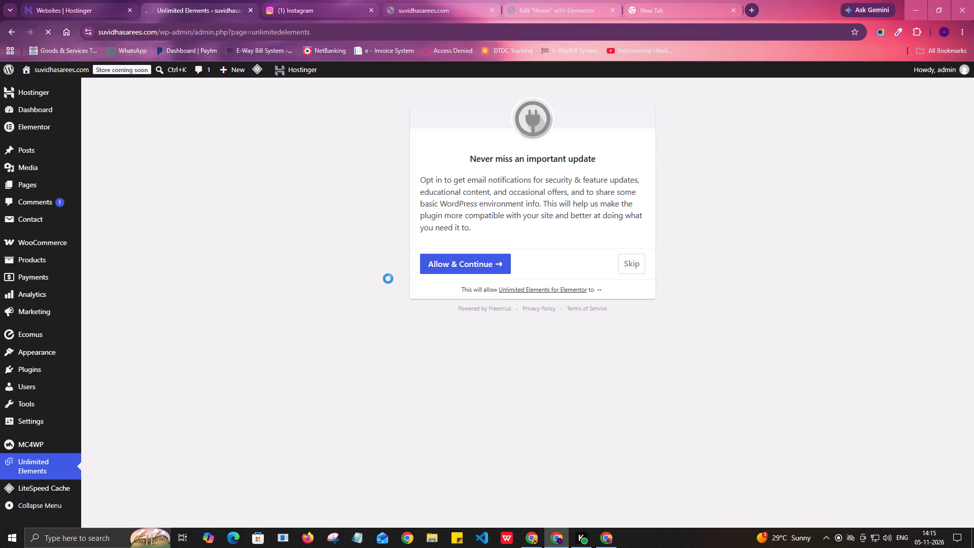
Open the Unlimited Elements widget library and examine the widgets offered in the Media Widgets category.
scroll(388, 279, down, 4)
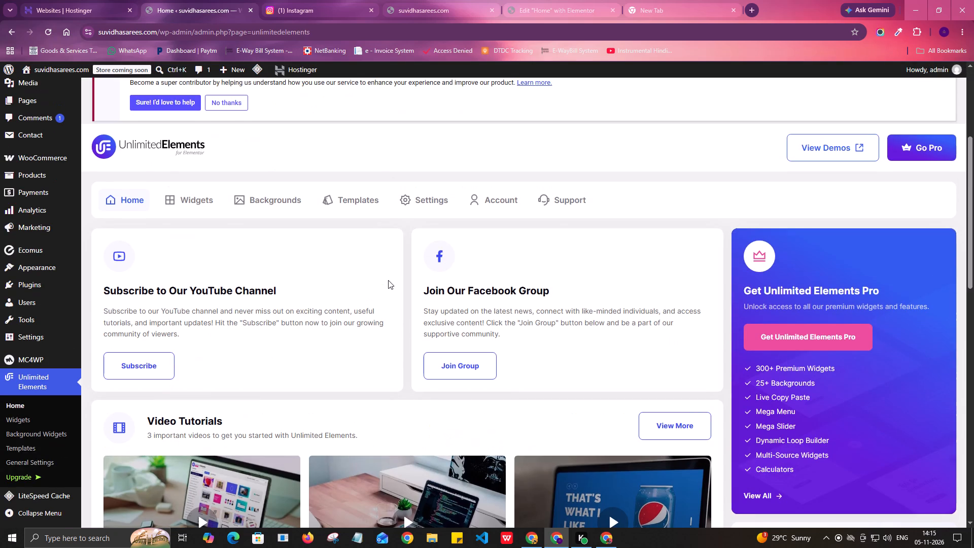
scroll(229, 251, down, 4)
scroll(229, 251, up, 3)
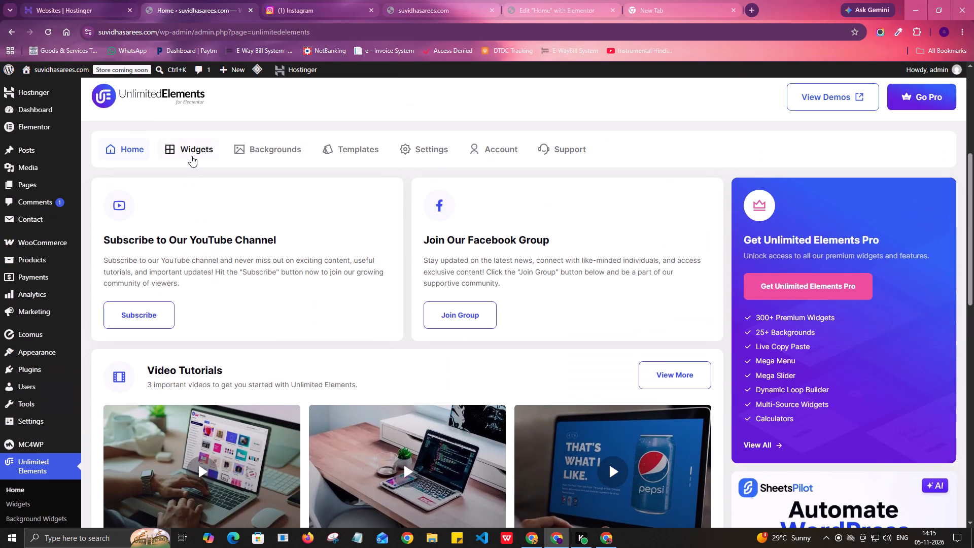
click(191, 156)
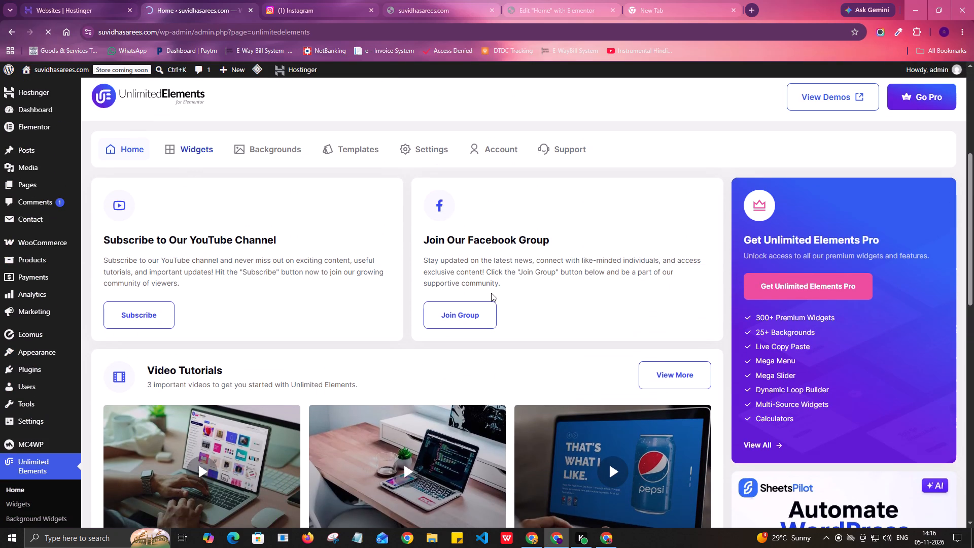
scroll(441, 317, down, 4)
scroll(347, 336, down, 4)
scroll(174, 369, down, 3)
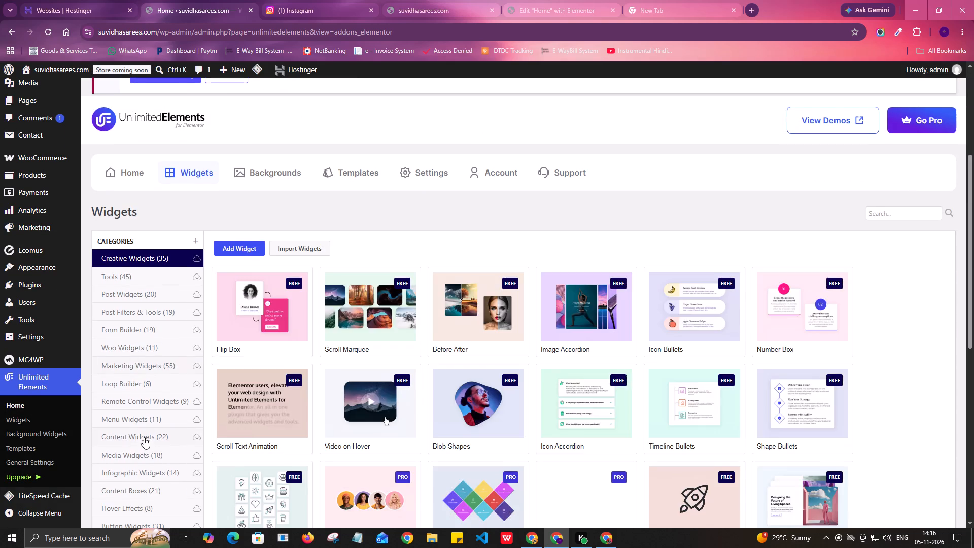
scroll(145, 436, down, 5)
scroll(178, 396, up, 1)
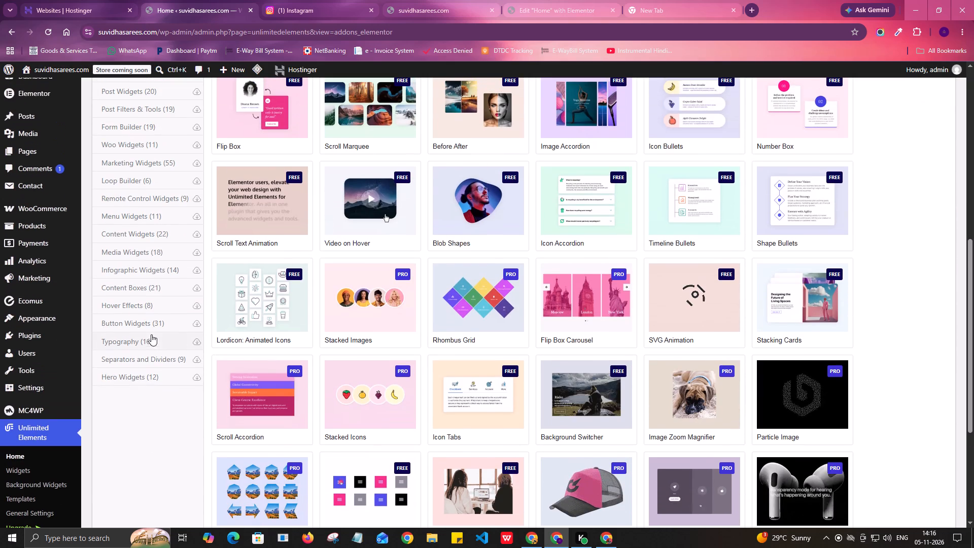
click(140, 256)
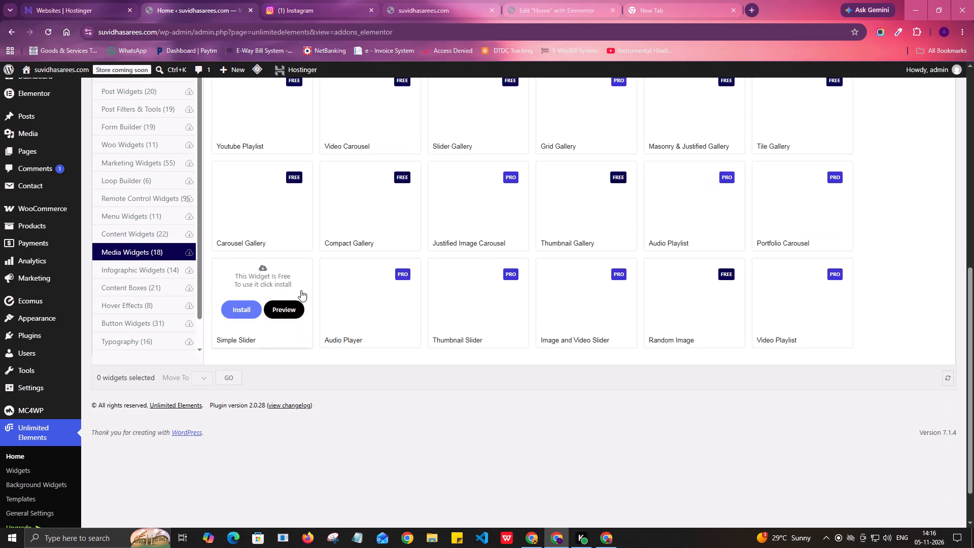
scroll(567, 424, up, 2)
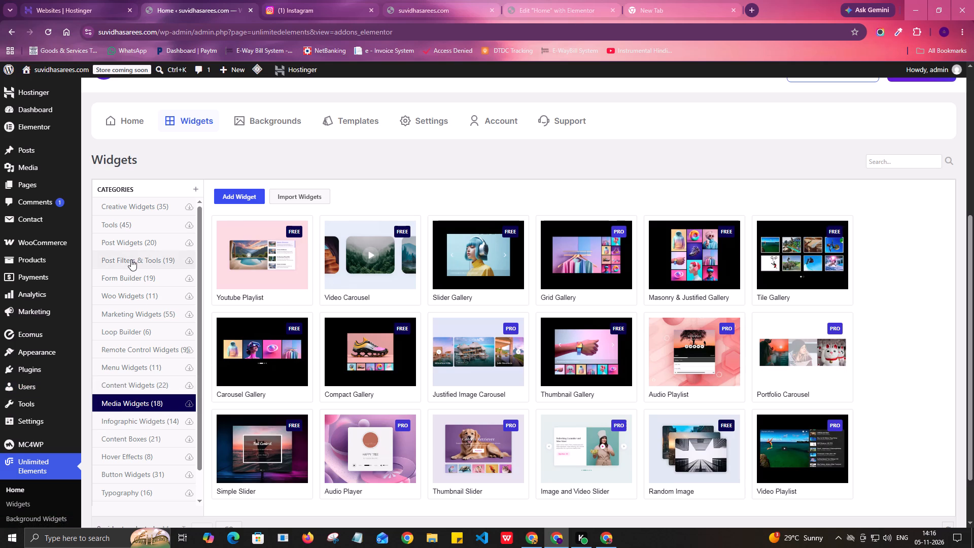
Examine the full set of widgets in the Creative Widgets category.
click(140, 204)
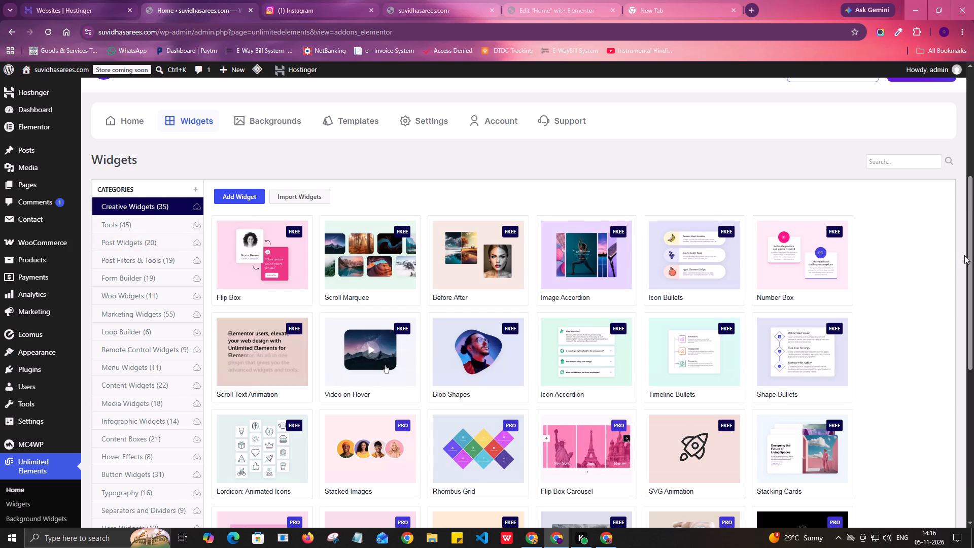
scroll(973, 277, down, 2)
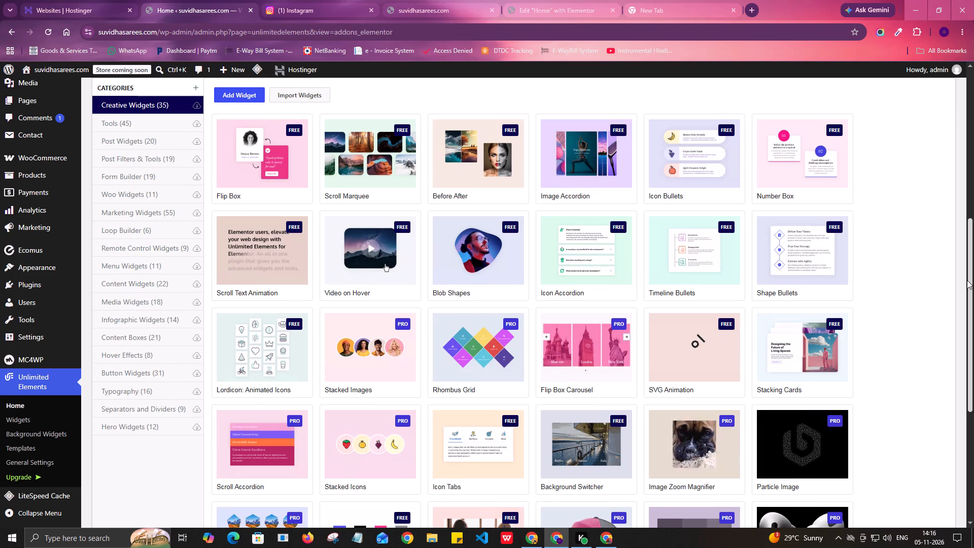
scroll(967, 280, down, 3)
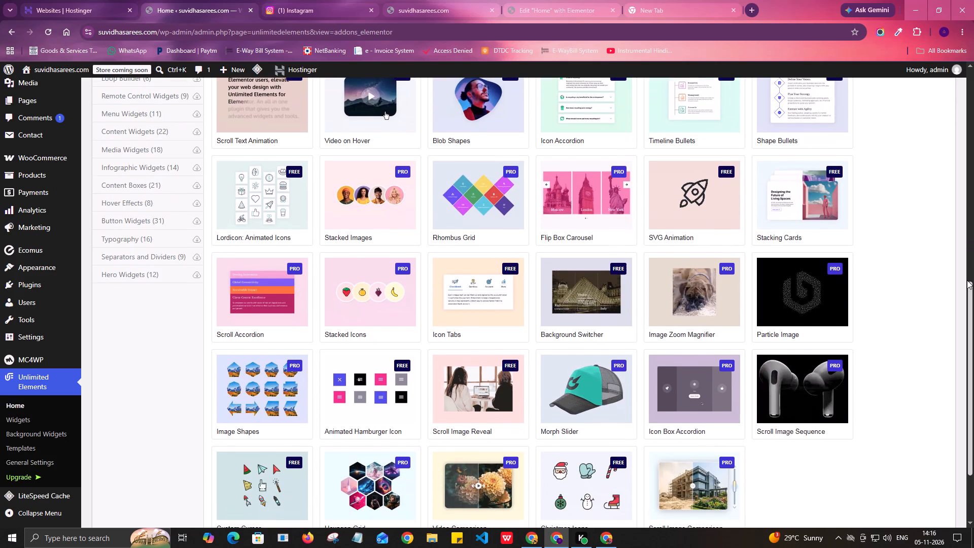
scroll(966, 282, down, 1)
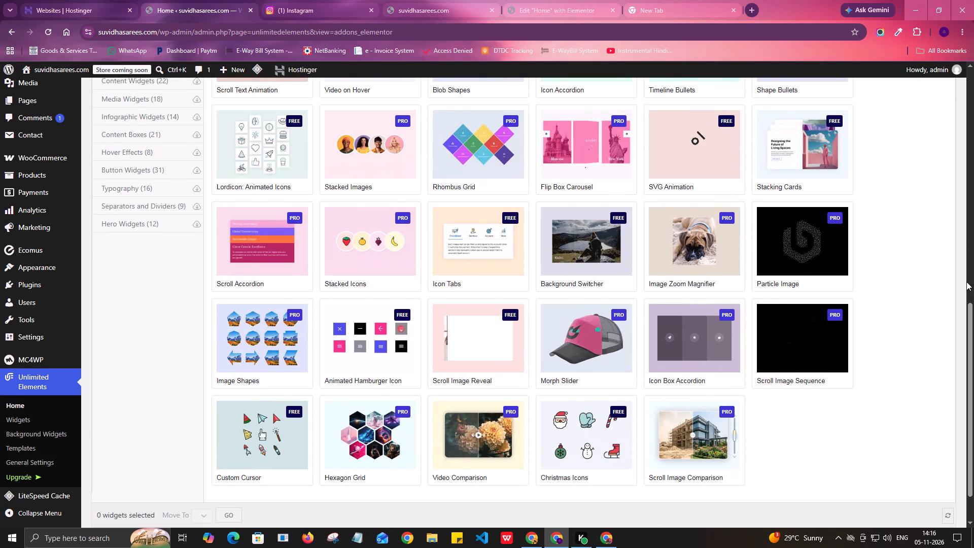
scroll(966, 282, up, 3)
scroll(192, 222, up, 1)
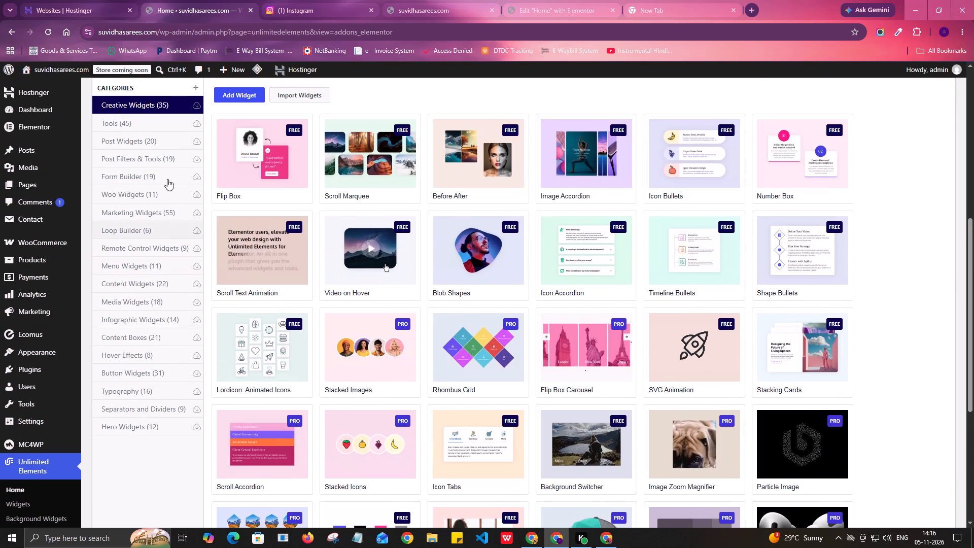
Install the free Payment Method Icons widget from the Tools category of the widget library.
click(139, 126)
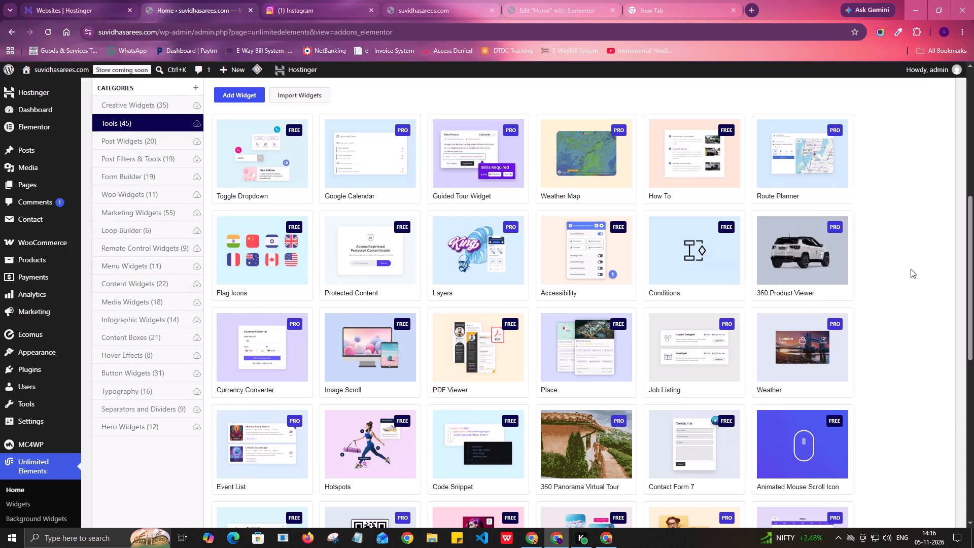
scroll(911, 269, down, 3)
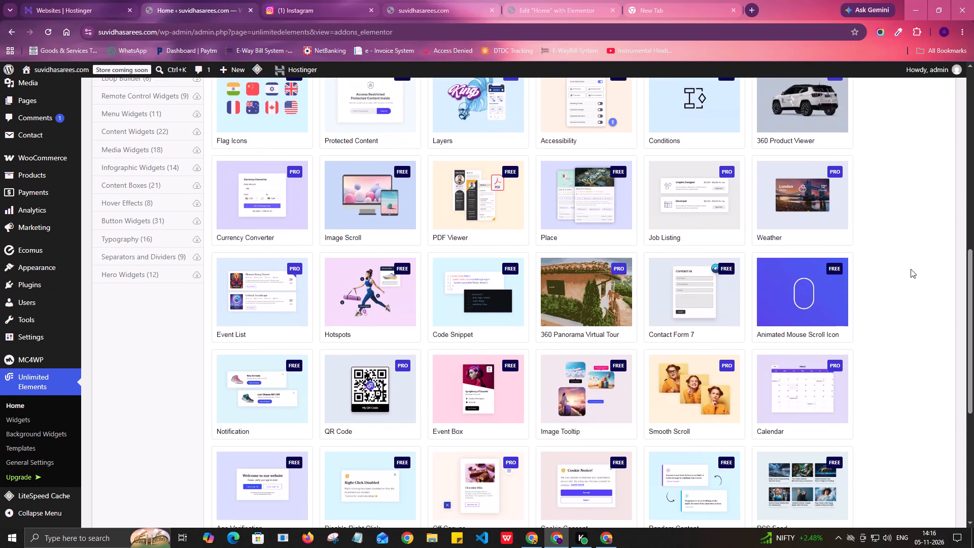
scroll(911, 269, down, 2)
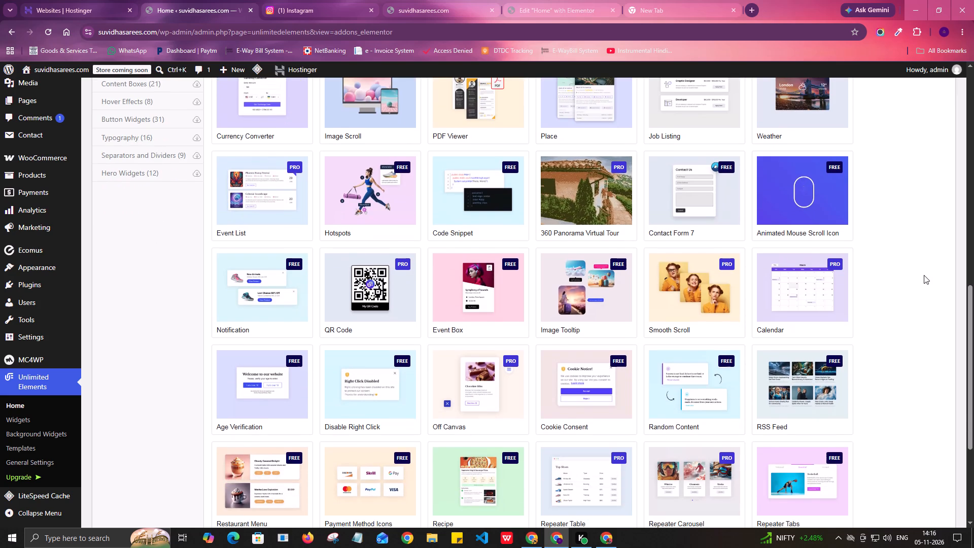
scroll(923, 275, down, 2)
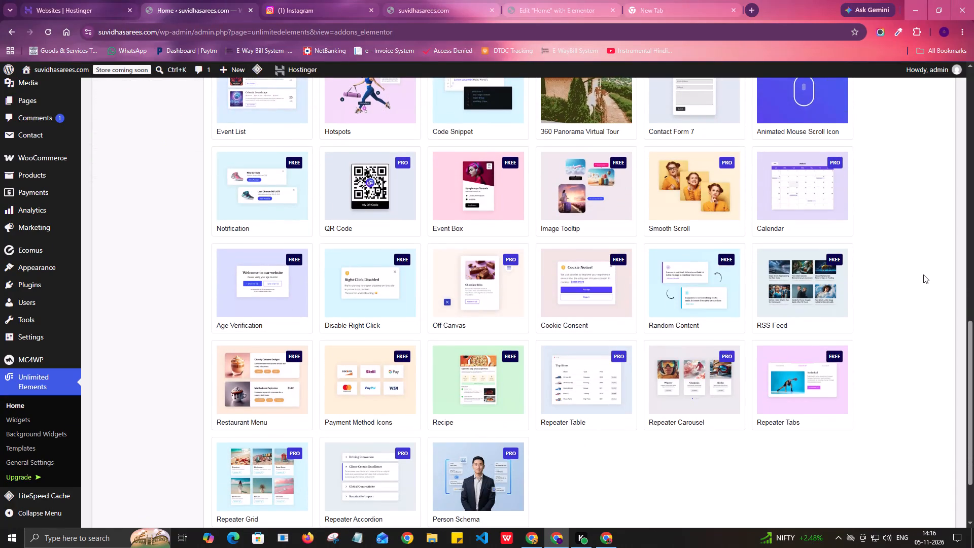
scroll(923, 275, down, 1)
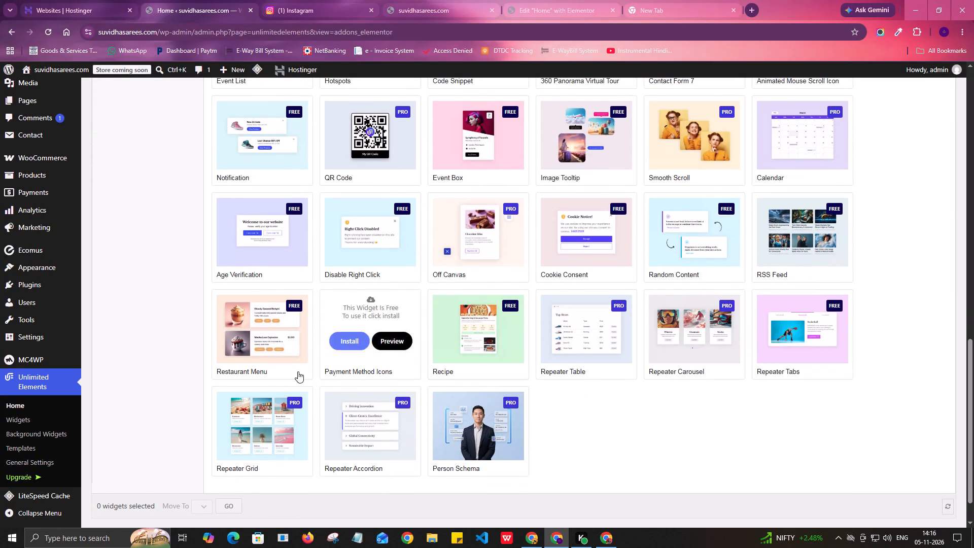
click(347, 345)
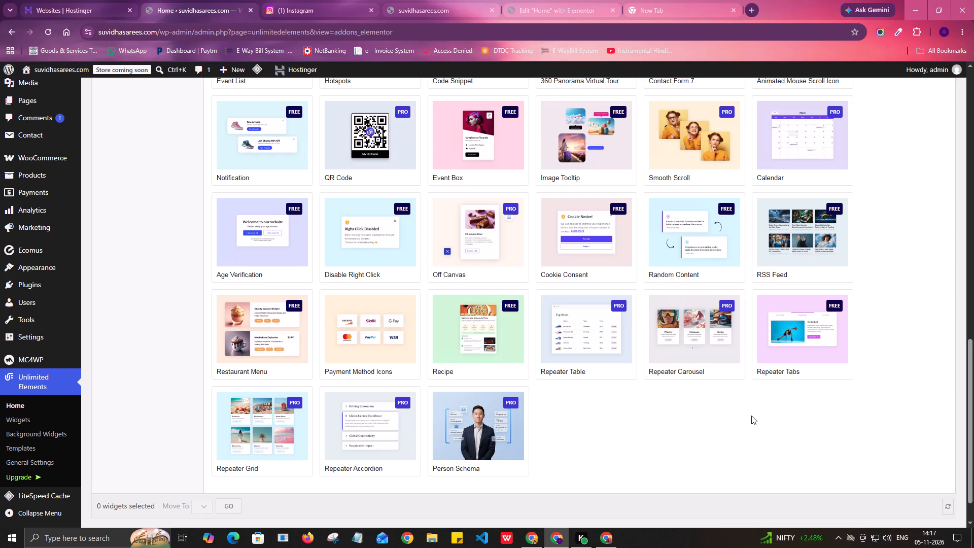
Check the Post Widgets category and install the free Instagram Feed widget from the Marketing Widgets category.
scroll(615, 402, up, 4)
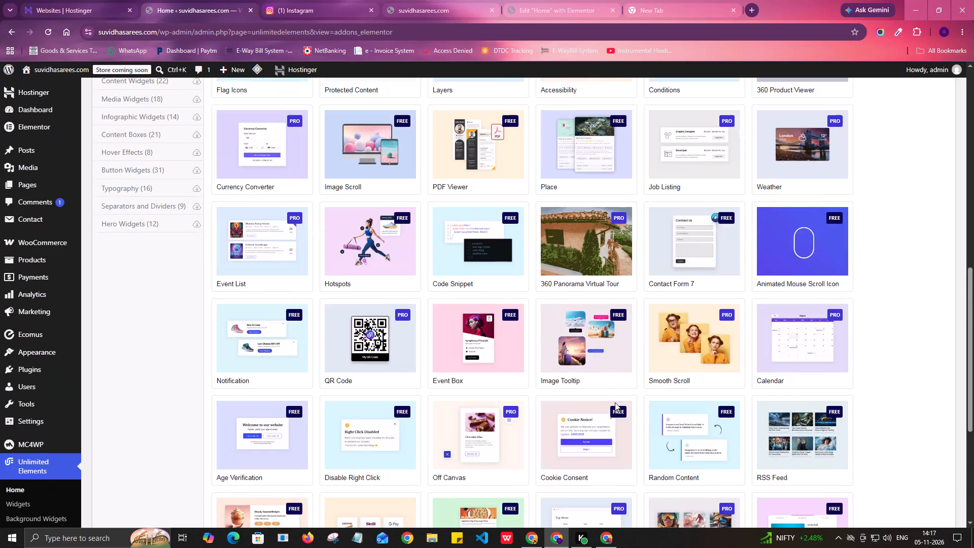
scroll(615, 402, up, 3)
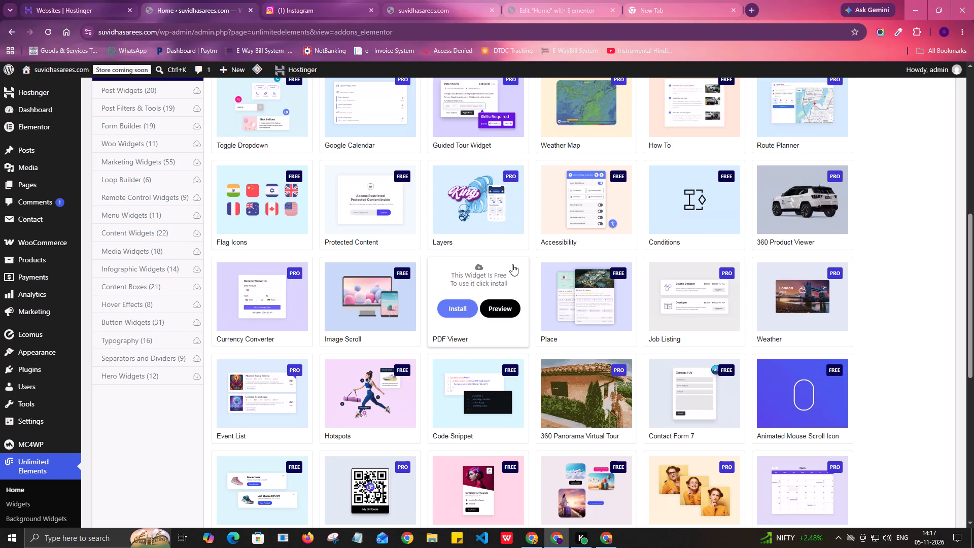
scroll(154, 234, up, 2)
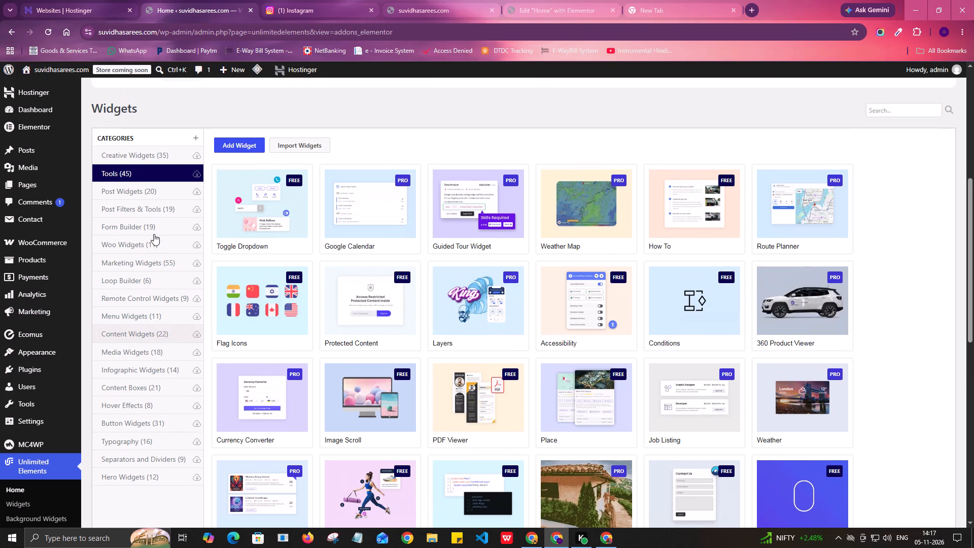
click(149, 185)
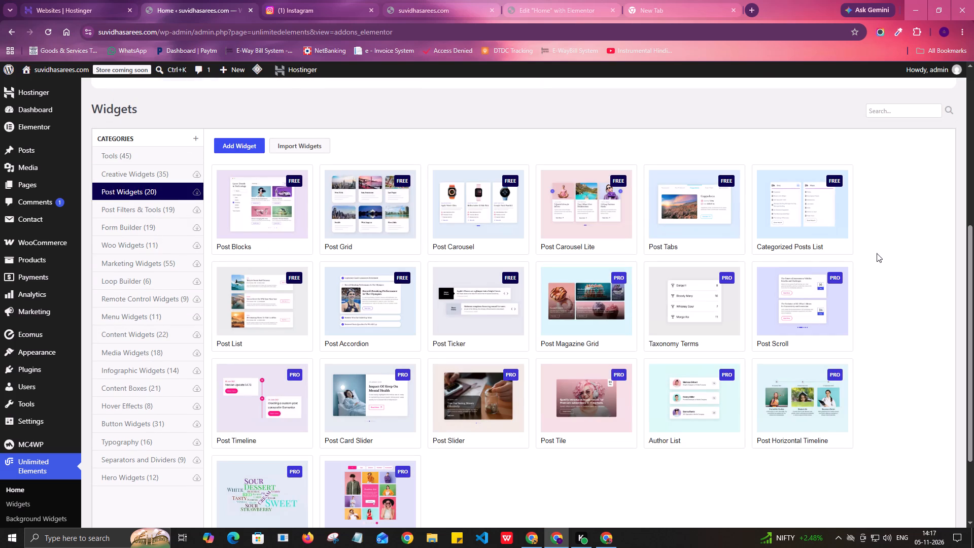
scroll(903, 252, down, 1)
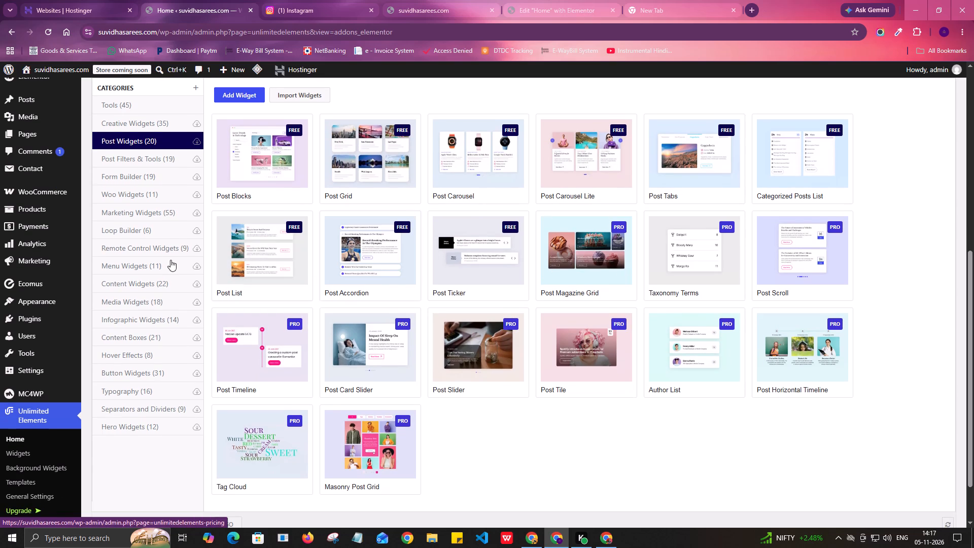
click(137, 212)
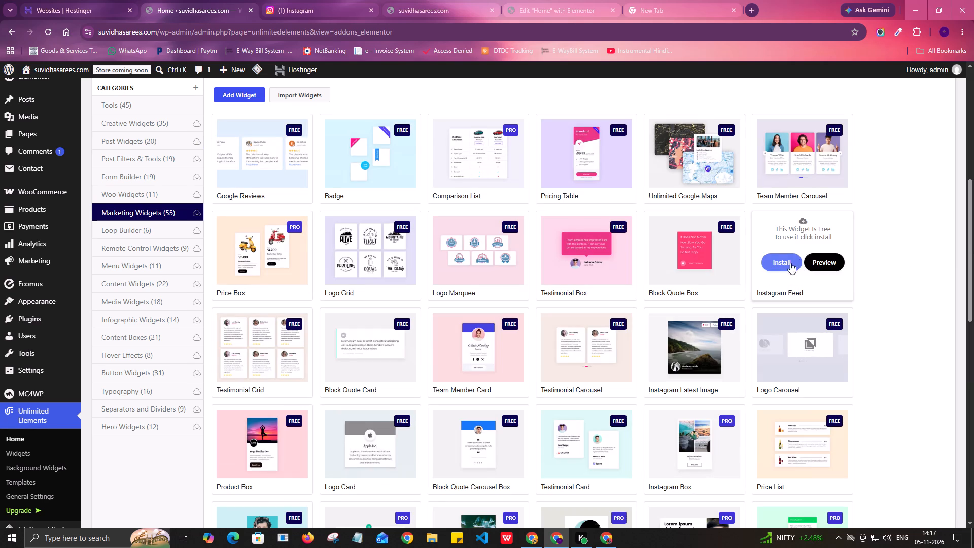
click(790, 263)
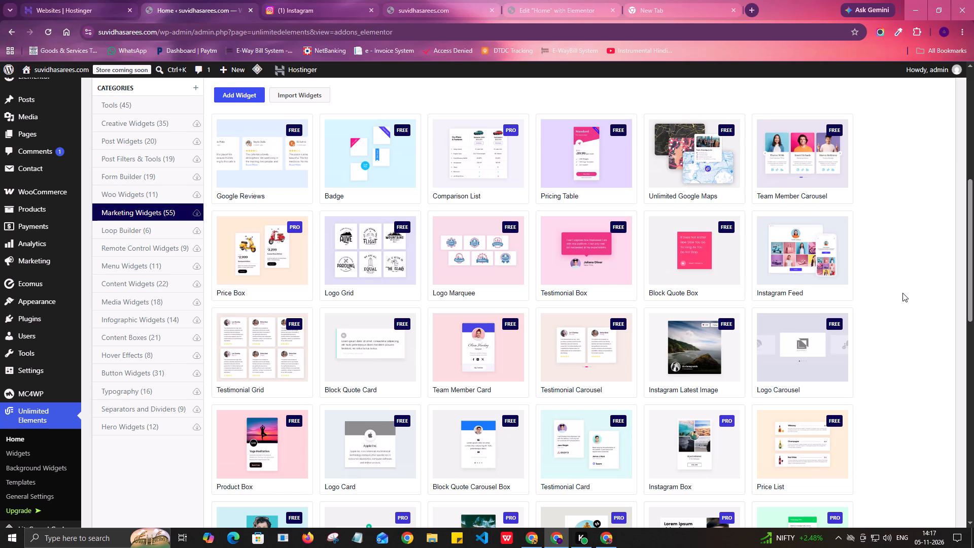
Examine the remaining widgets offered in the Marketing Widgets category.
scroll(902, 293, down, 2)
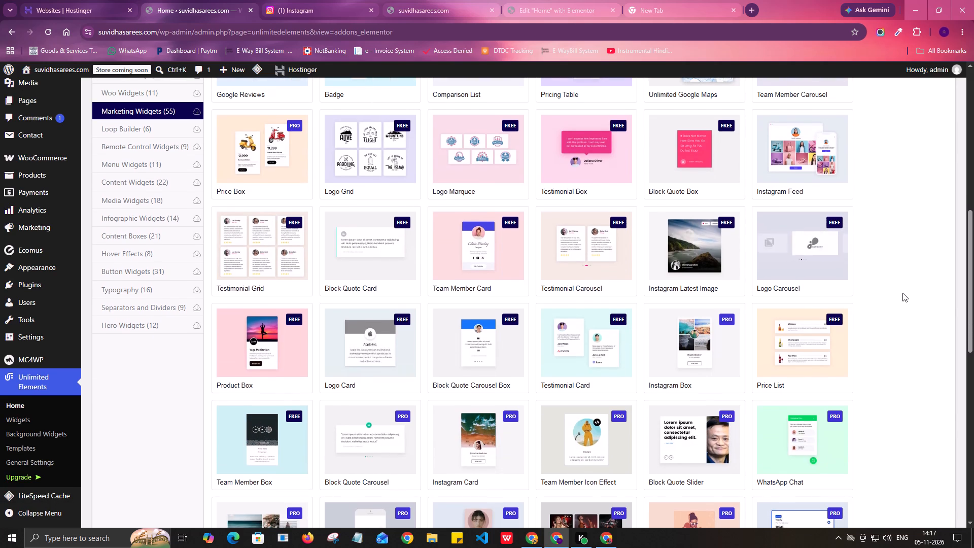
scroll(902, 293, down, 3)
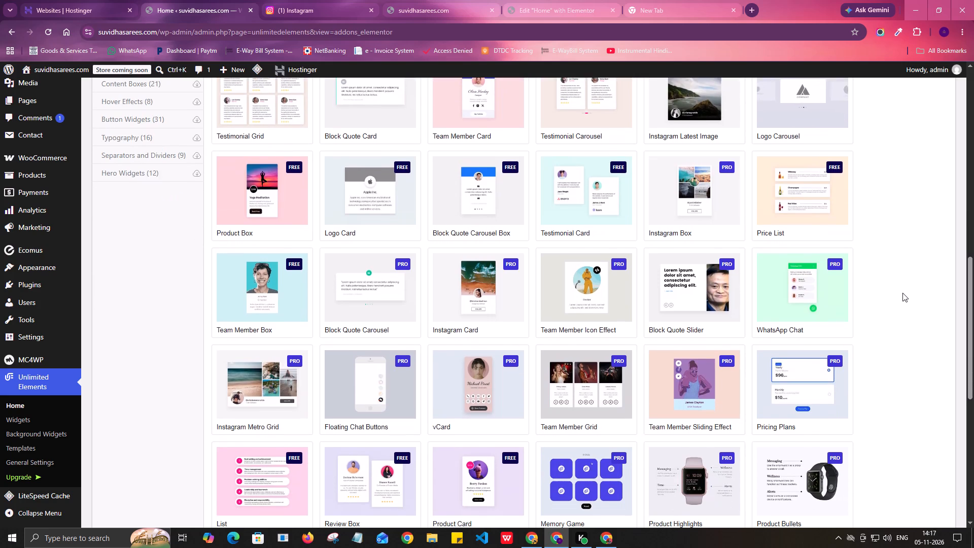
scroll(902, 293, down, 1)
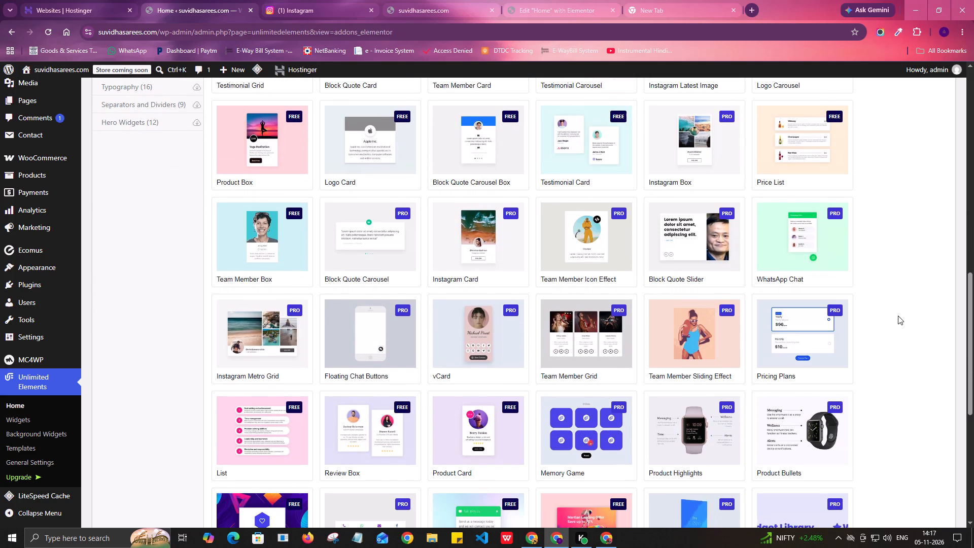
scroll(908, 296, down, 1)
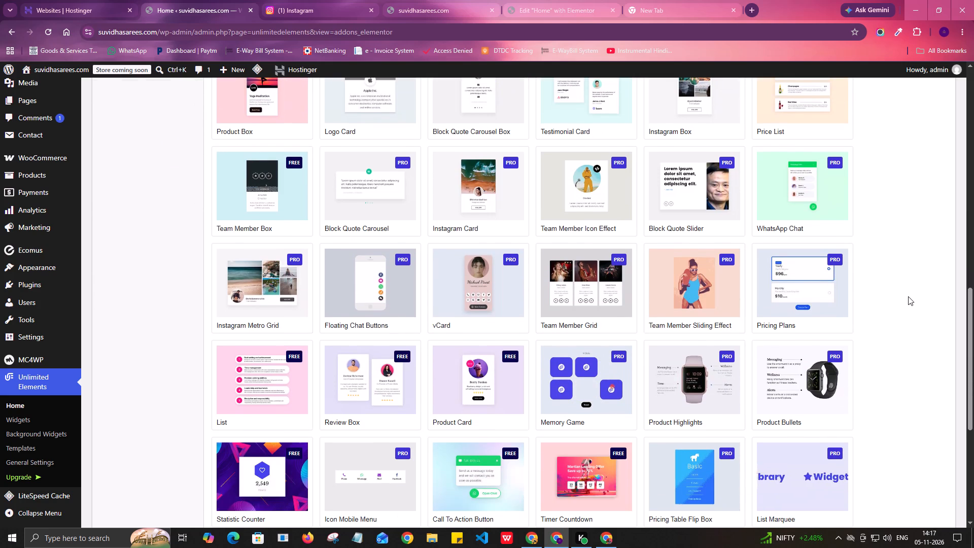
scroll(908, 296, down, 1)
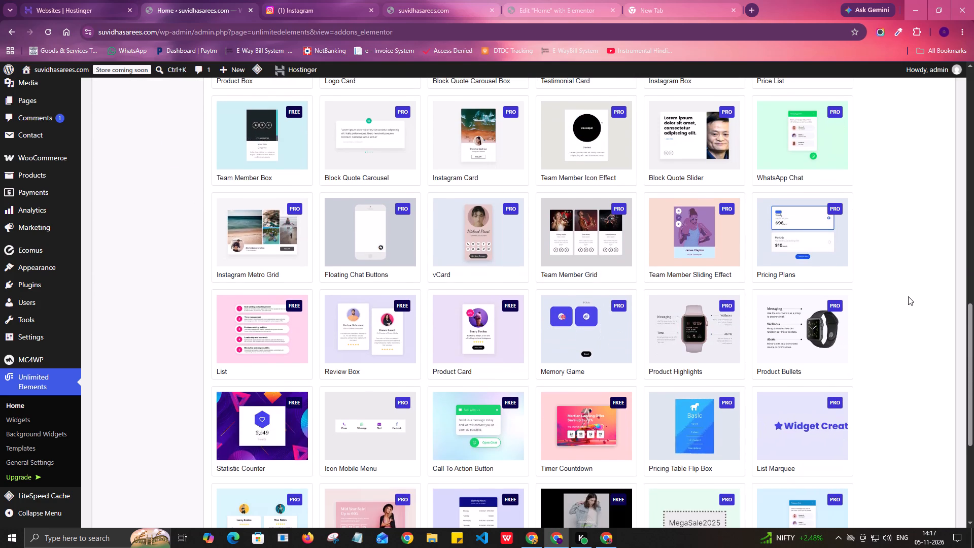
scroll(908, 296, down, 2)
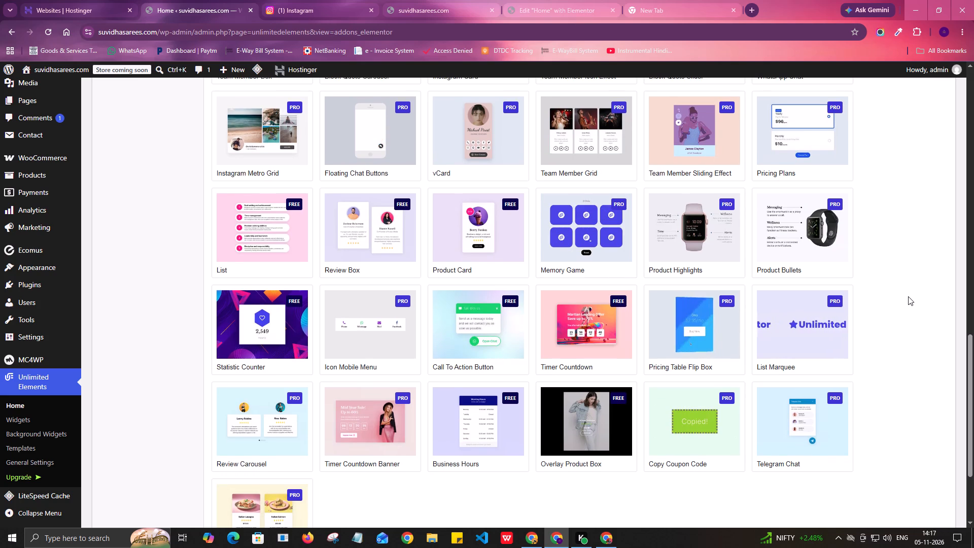
scroll(908, 296, up, 8)
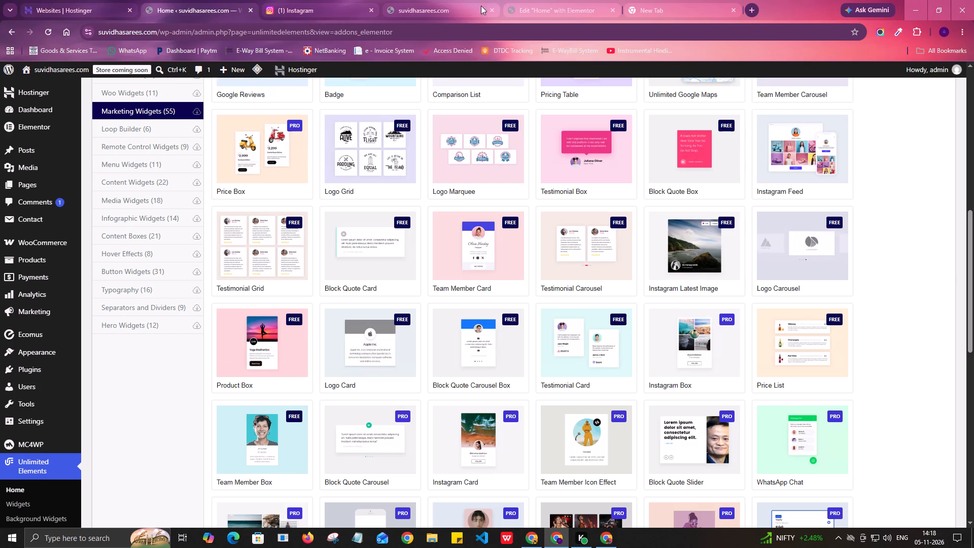
Return to the Home page's Elementor editor and reload it.
click(519, 0)
click(49, 33)
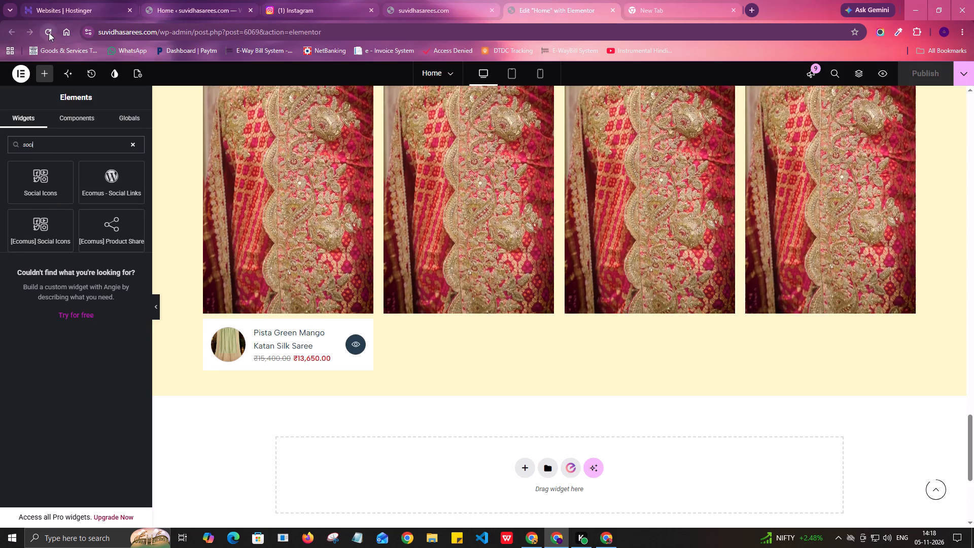
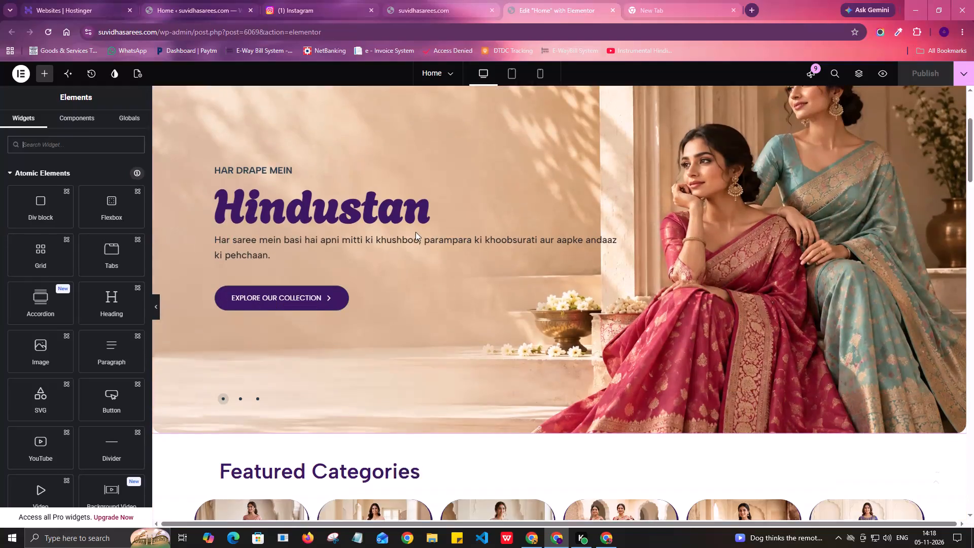
Search the Elementor widgets for "social" to look for one that can show Instagram content on the Home page.
scroll(409, 230, down, 5)
scroll(513, 279, down, 9)
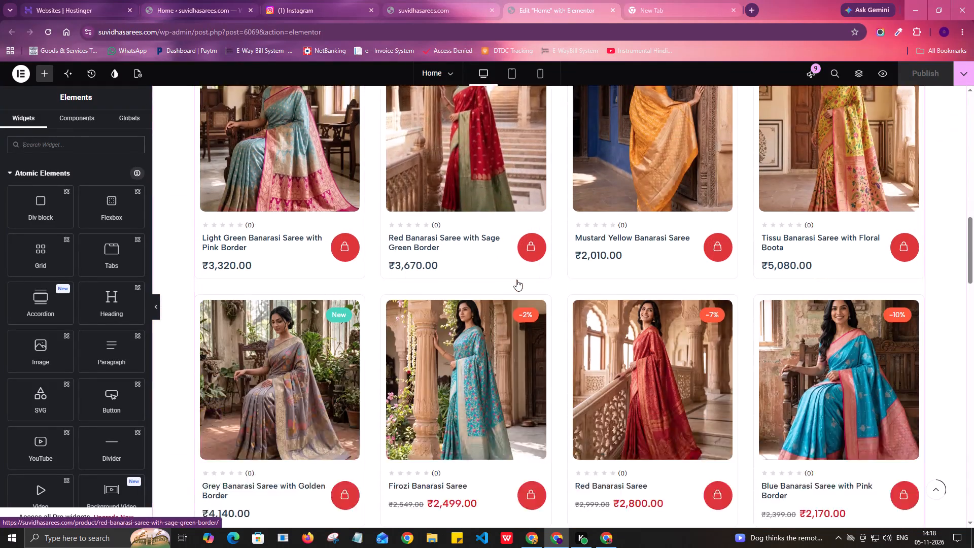
scroll(516, 280, down, 14)
scroll(516, 280, up, 1)
scroll(516, 280, down, 11)
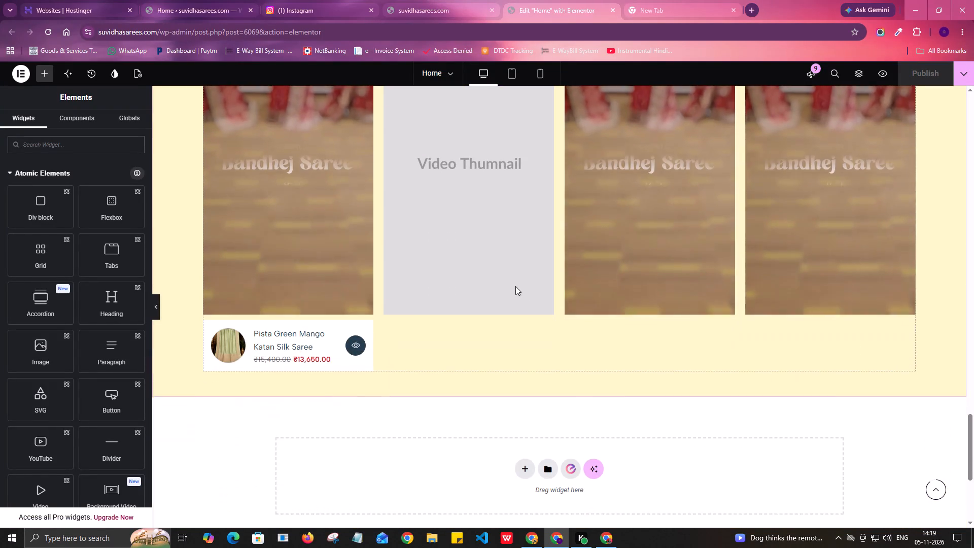
scroll(546, 291, up, 4)
scroll(790, 263, down, 2)
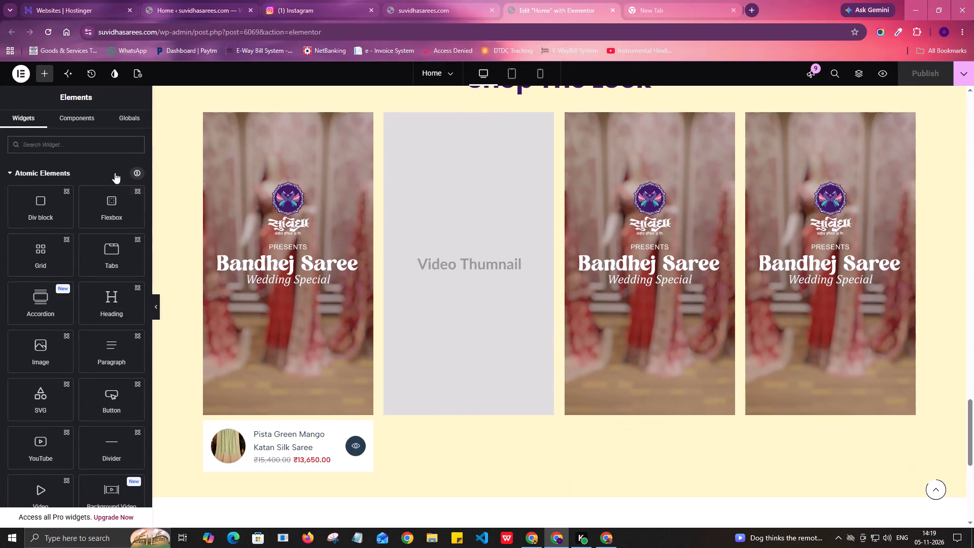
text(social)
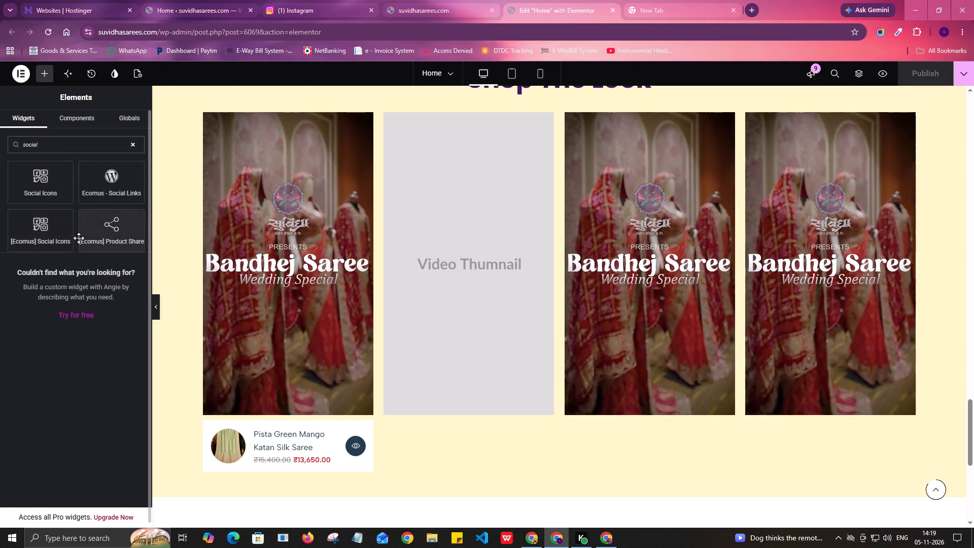
click(134, 145)
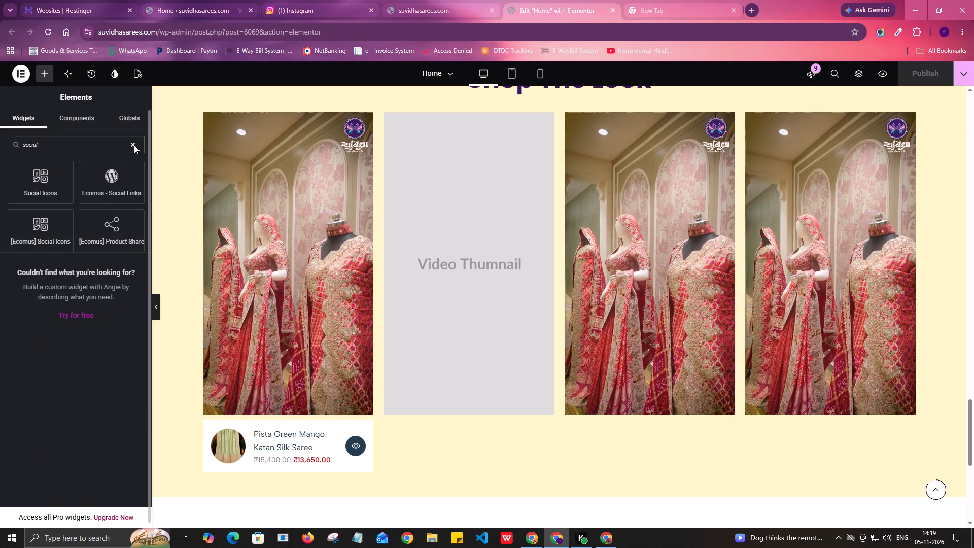
Search the widgets for "feed" and place the Instagram Feed widget below the Shop The Look heading on the Home page.
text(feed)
scroll(468, 233, up, 2)
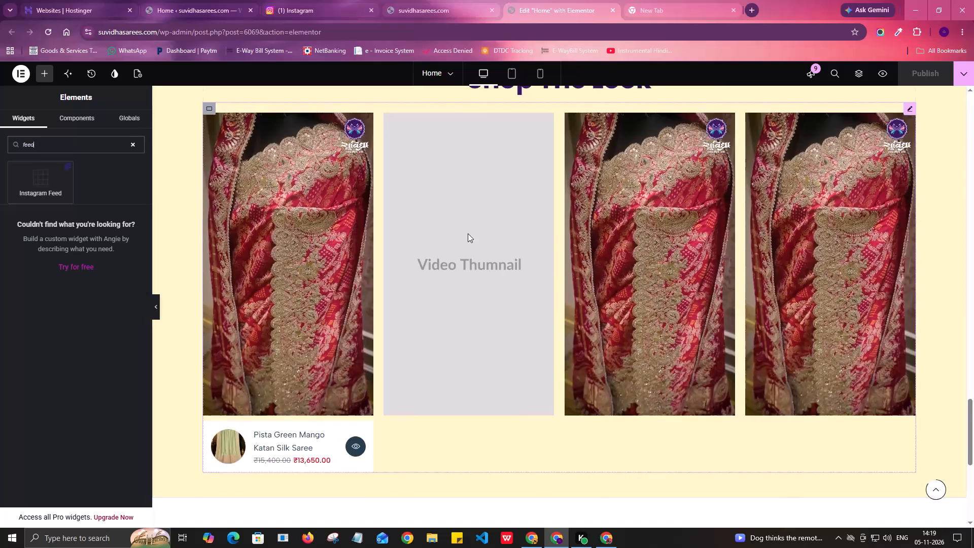
drag(45, 187, 586, 202)
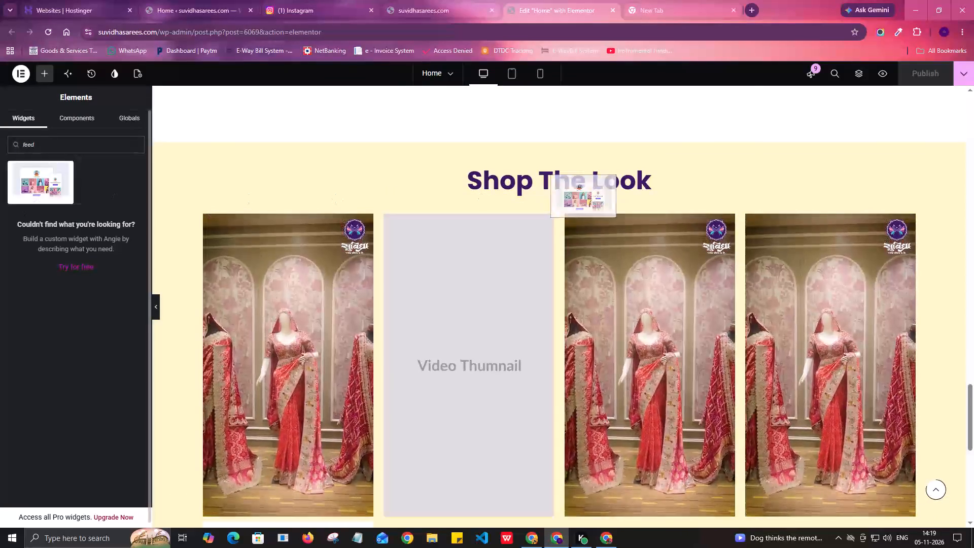
drag(586, 202, 570, 212)
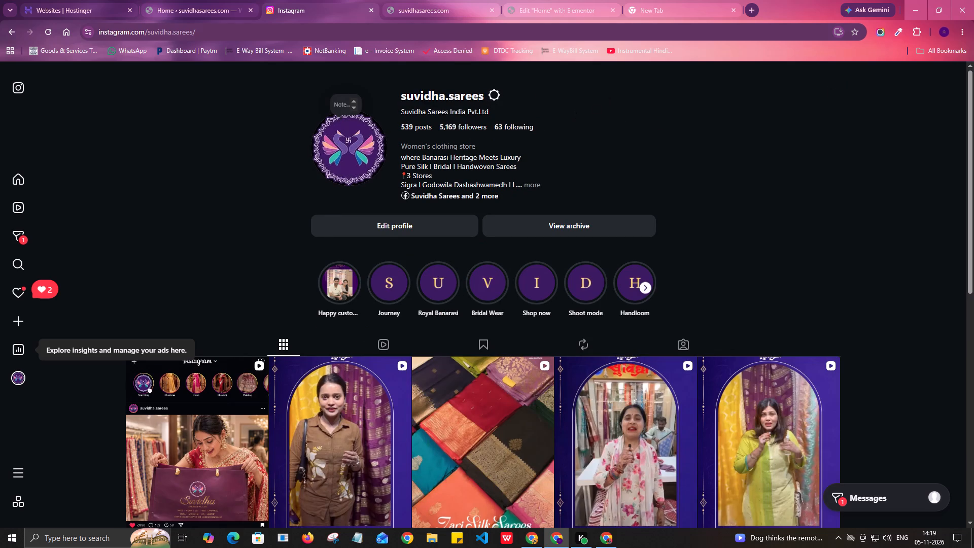
click(543, 6)
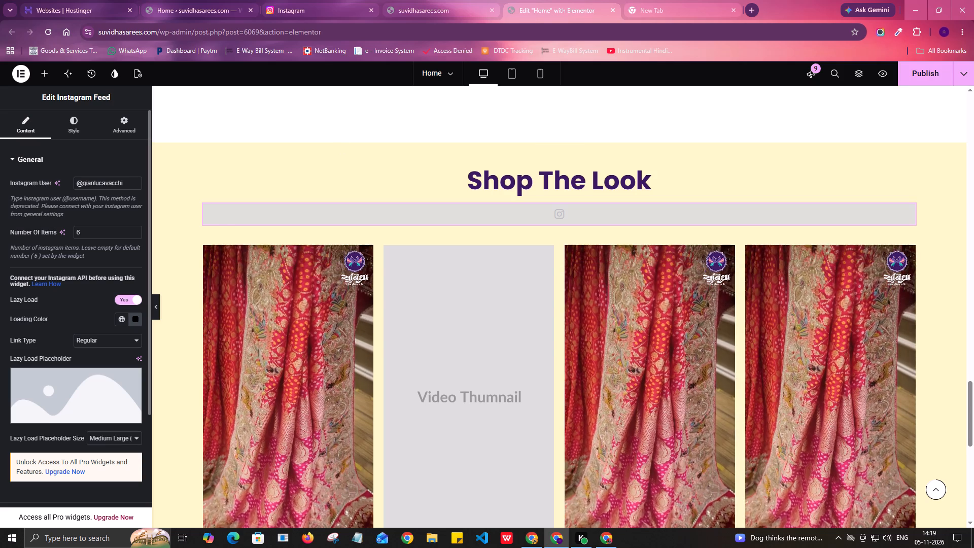
drag(82, 183, 179, 184)
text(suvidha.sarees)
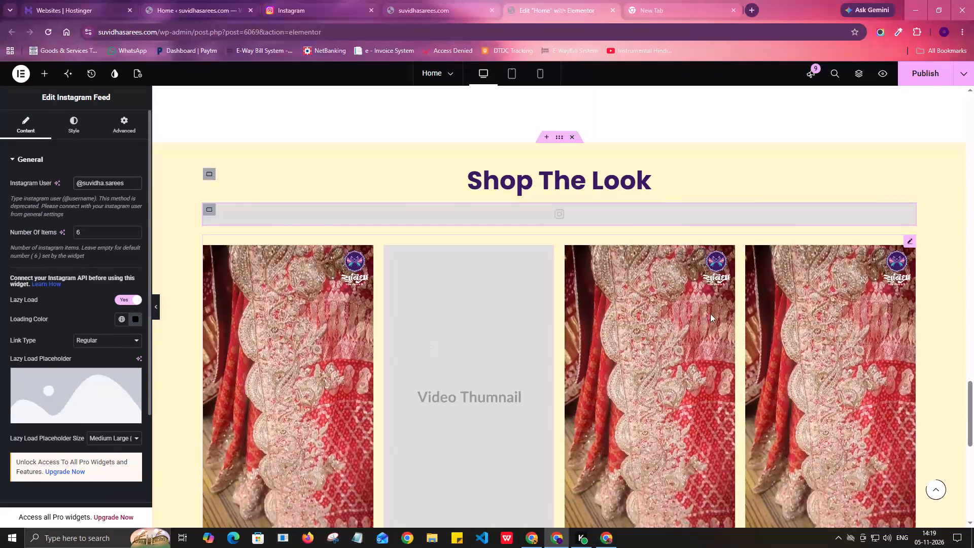
Delete the Shoppable Video widget beneath the Instagram Feed in the Shop The Look section.
click(908, 241)
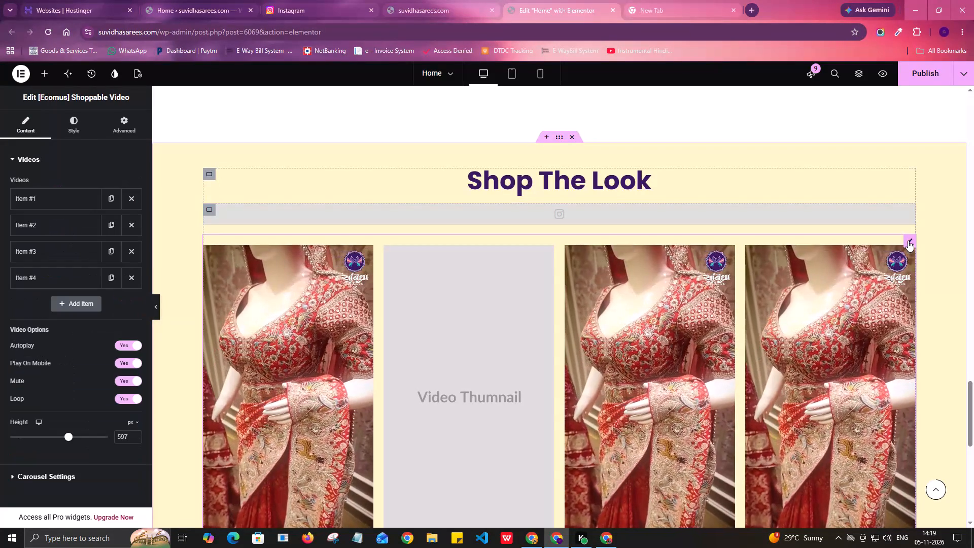
right_click(908, 241)
click(876, 487)
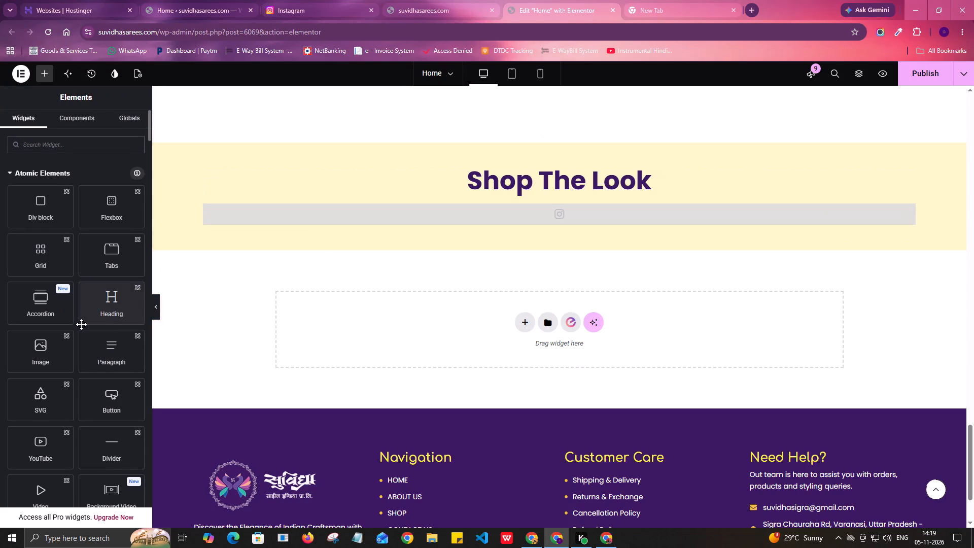
Reopen the settings of the Instagram Feed widget under the Shop The Look heading.
scroll(490, 347, up, 3)
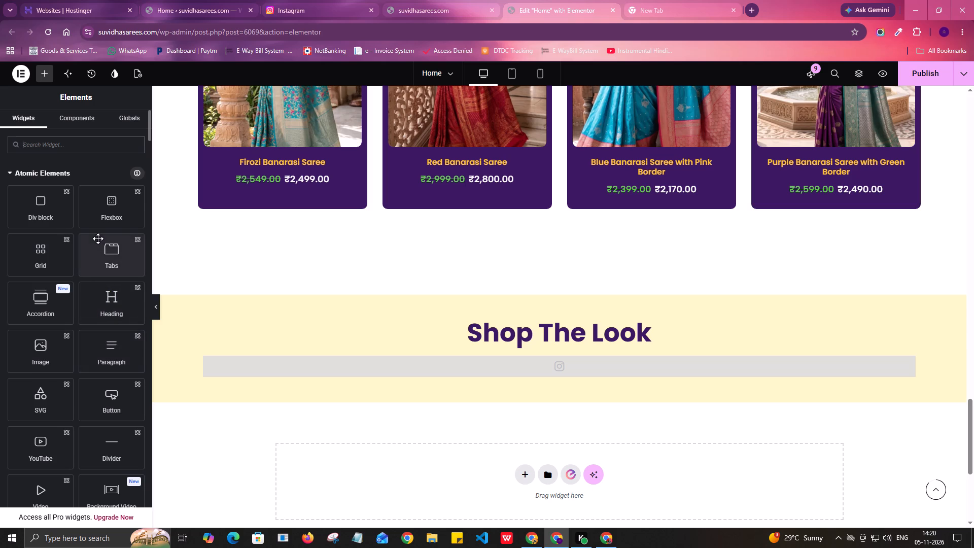
click(908, 362)
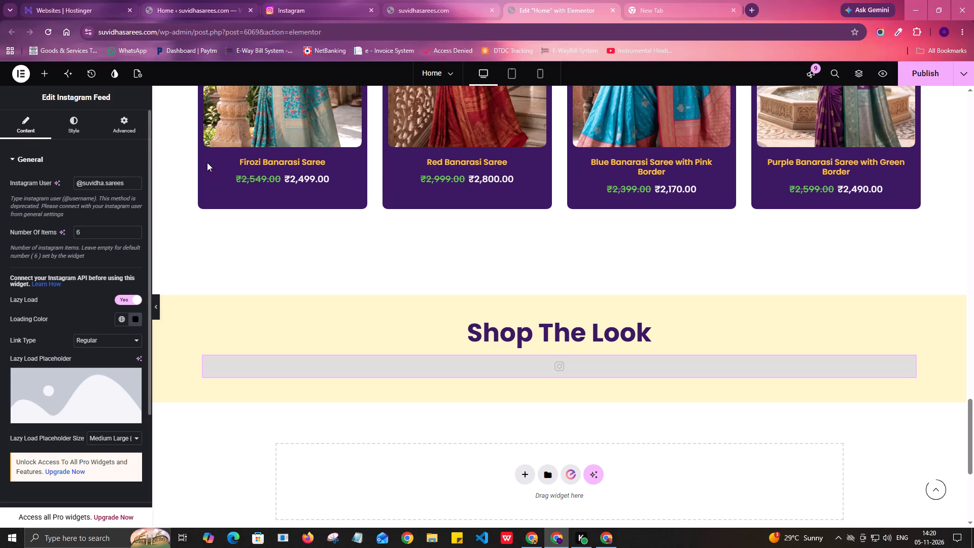
Examine the Instagram Feed entry under Marketing Widgets in WordPress admin and look through the Unlimited Elements Widgets page.
click(232, 0)
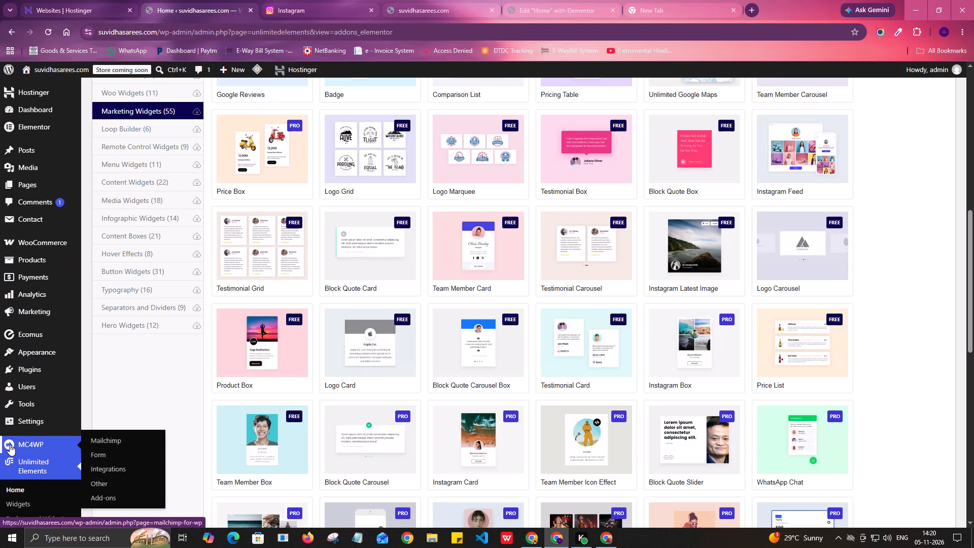
scroll(53, 462, down, 3)
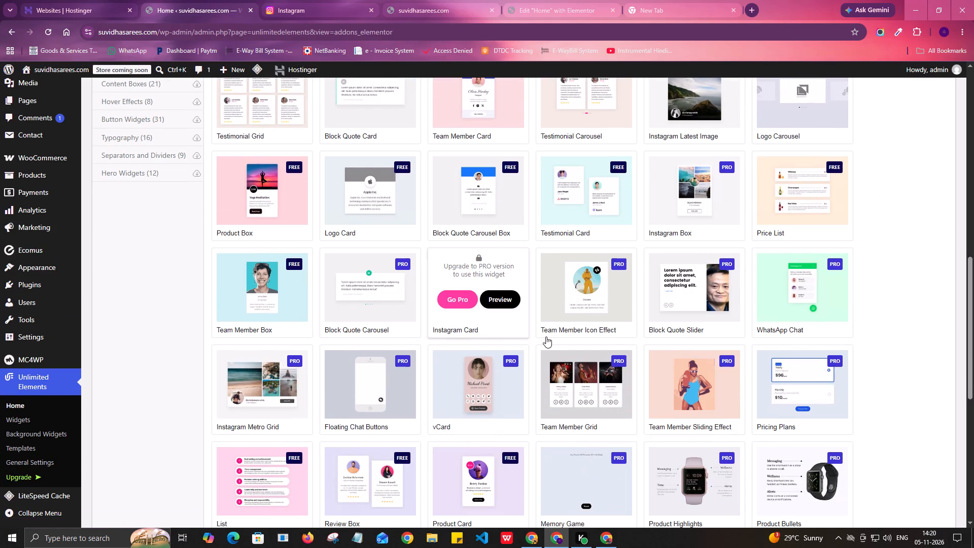
scroll(882, 323, up, 4)
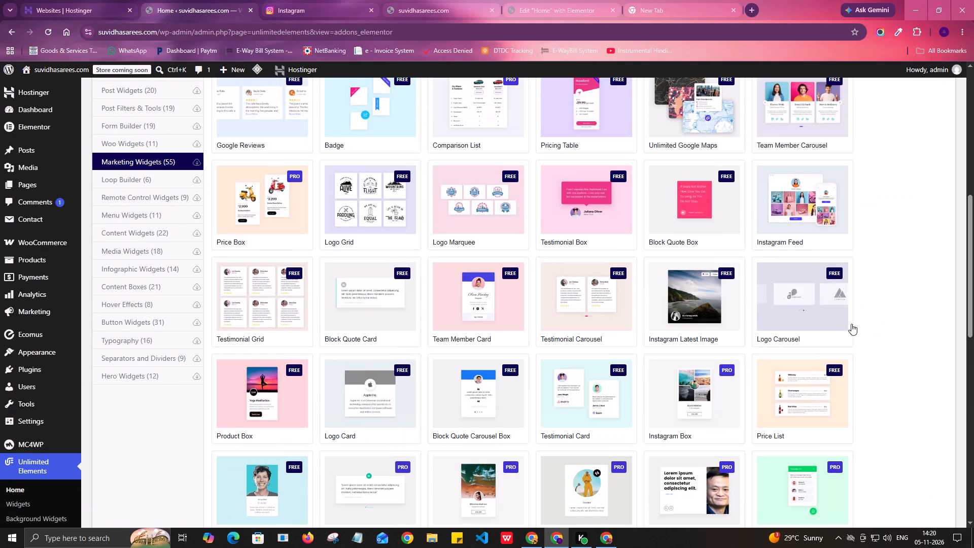
click(797, 212)
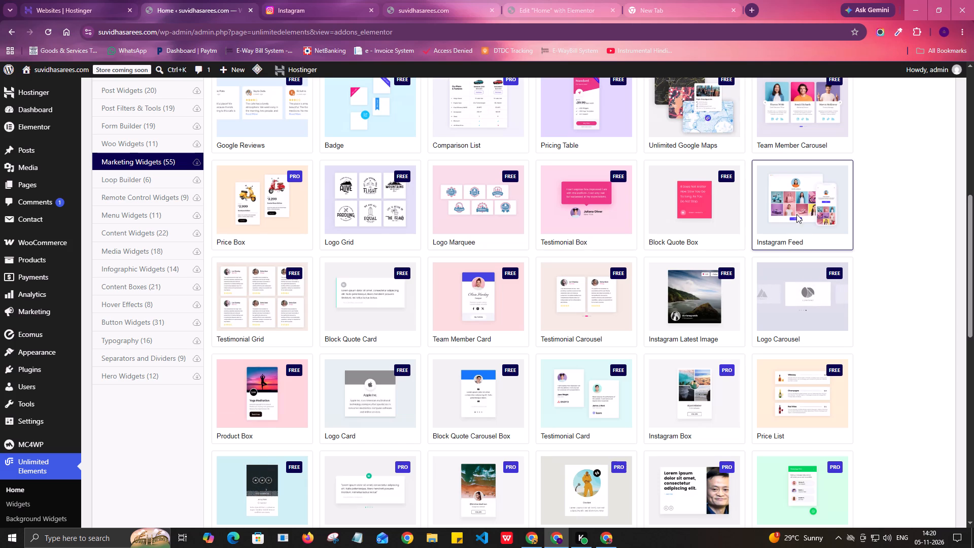
scroll(795, 232, up, 1)
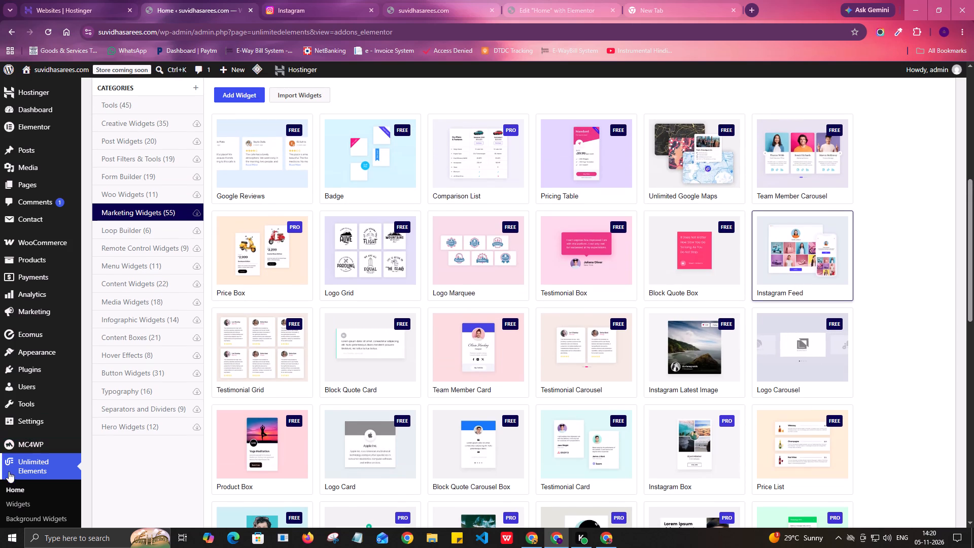
click(28, 502)
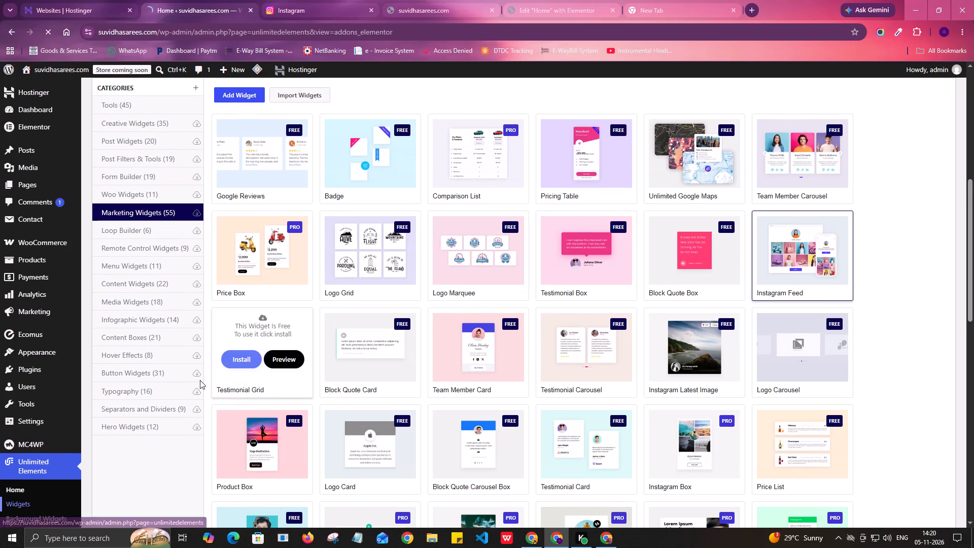
scroll(52, 371, down, 3)
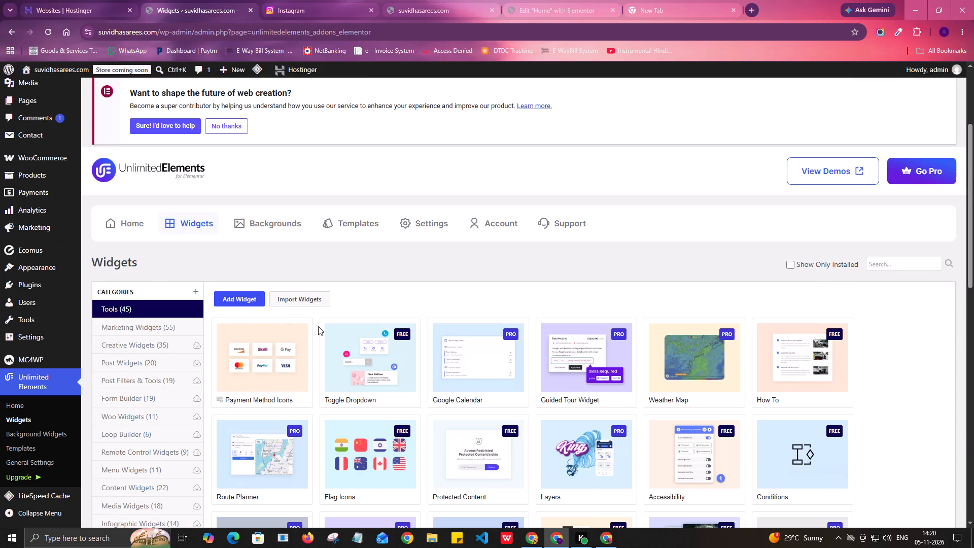
scroll(18, 435, down, 2)
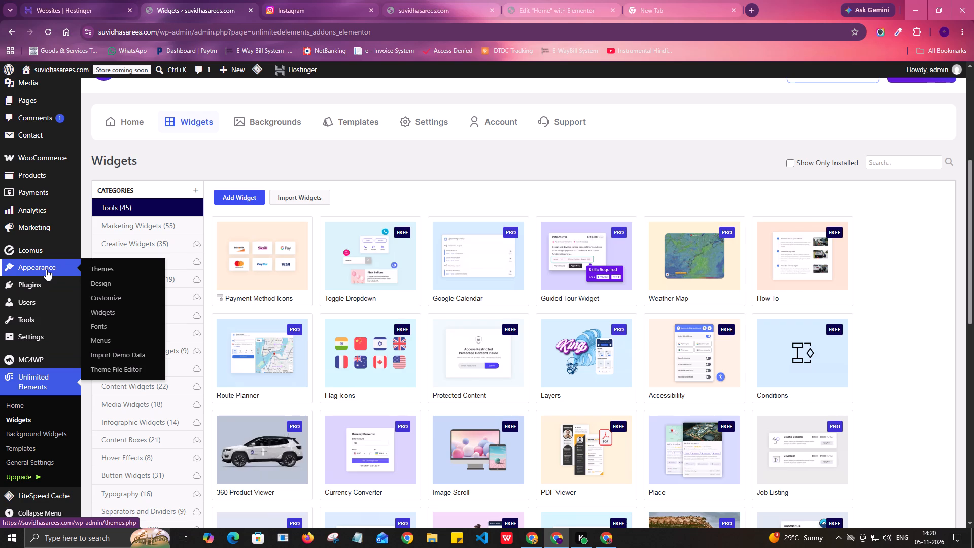
scroll(46, 269, up, 1)
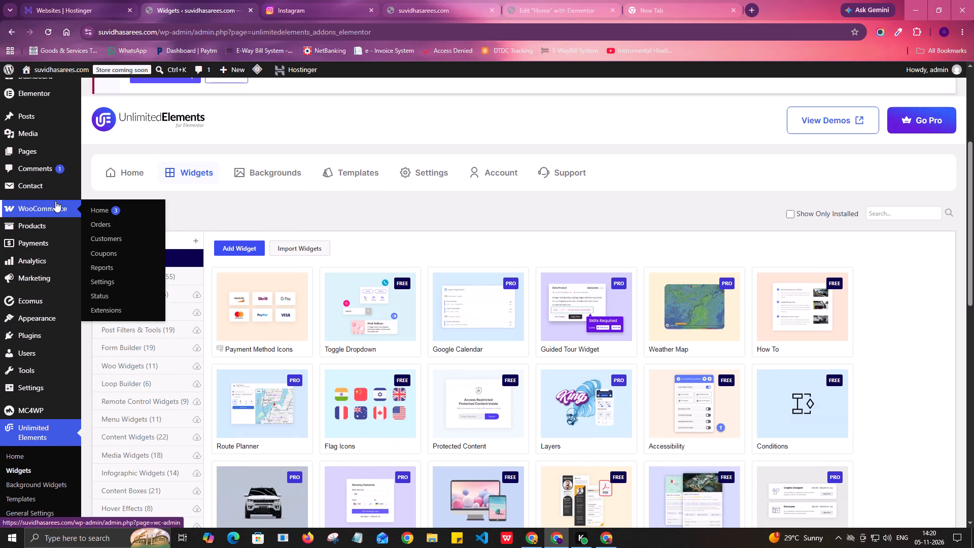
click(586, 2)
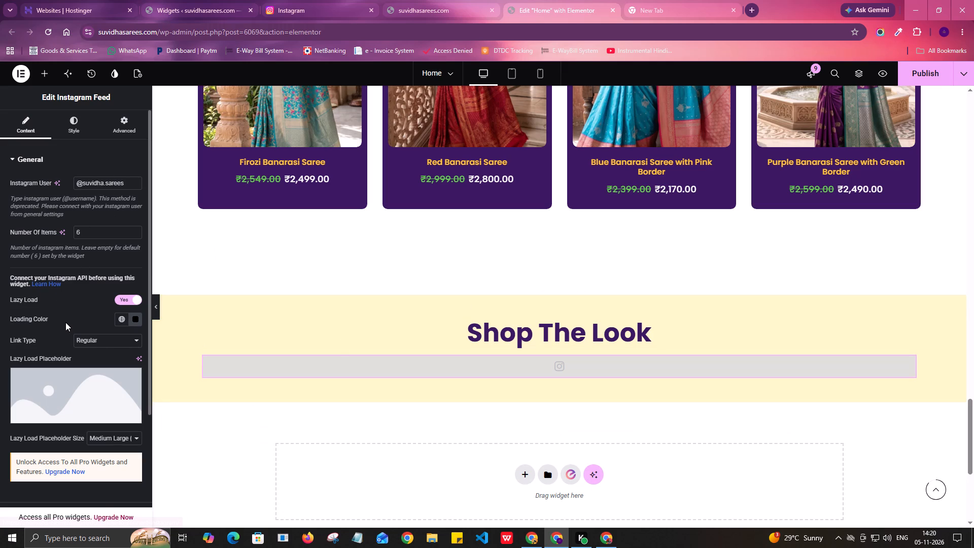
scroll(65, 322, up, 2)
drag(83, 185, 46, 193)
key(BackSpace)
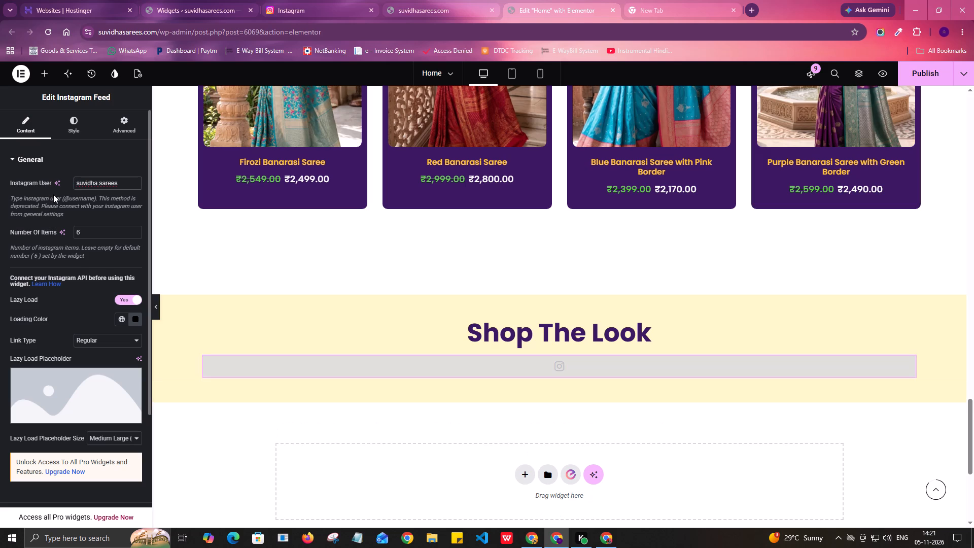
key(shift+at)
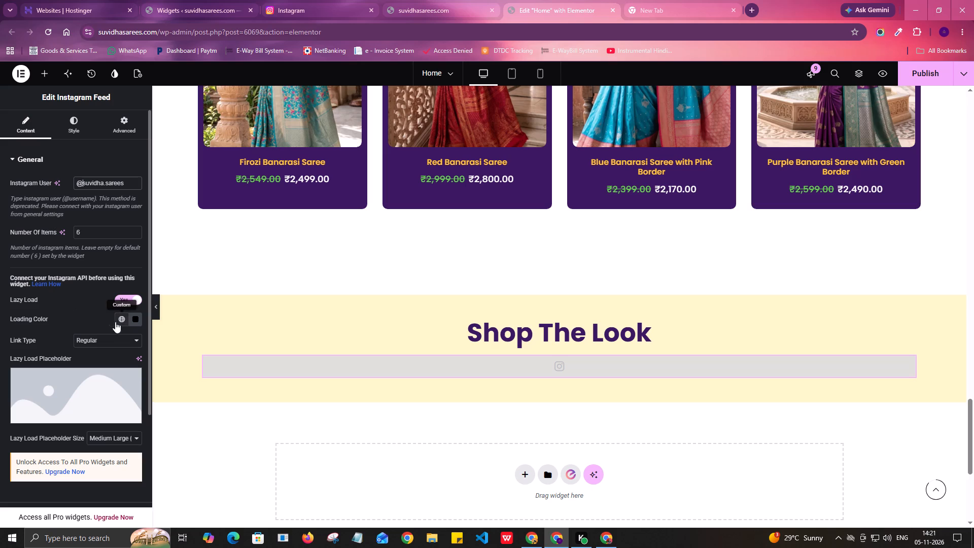
Look through the Instagram Feed widget's connected widgets, advanced and style settings, and return to its general settings.
scroll(85, 328, down, 3)
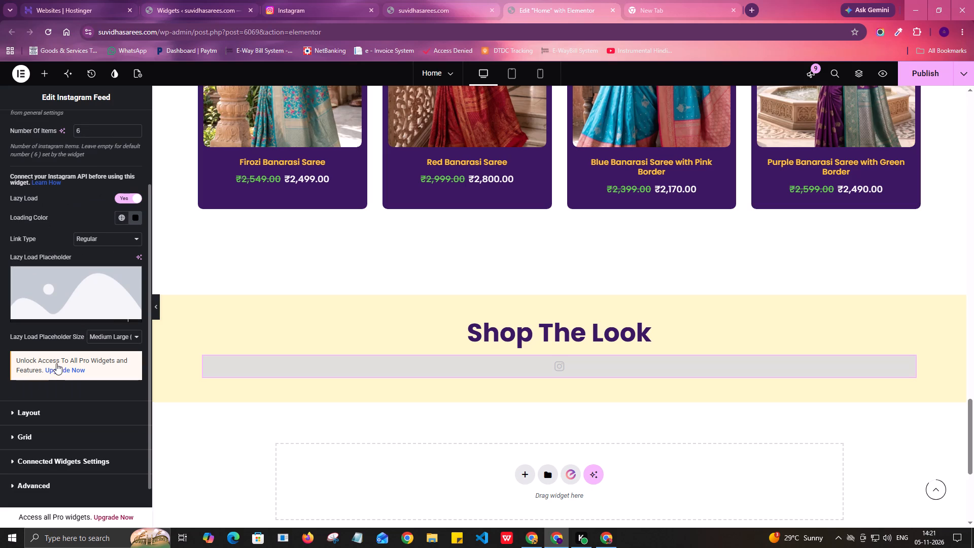
click(34, 408)
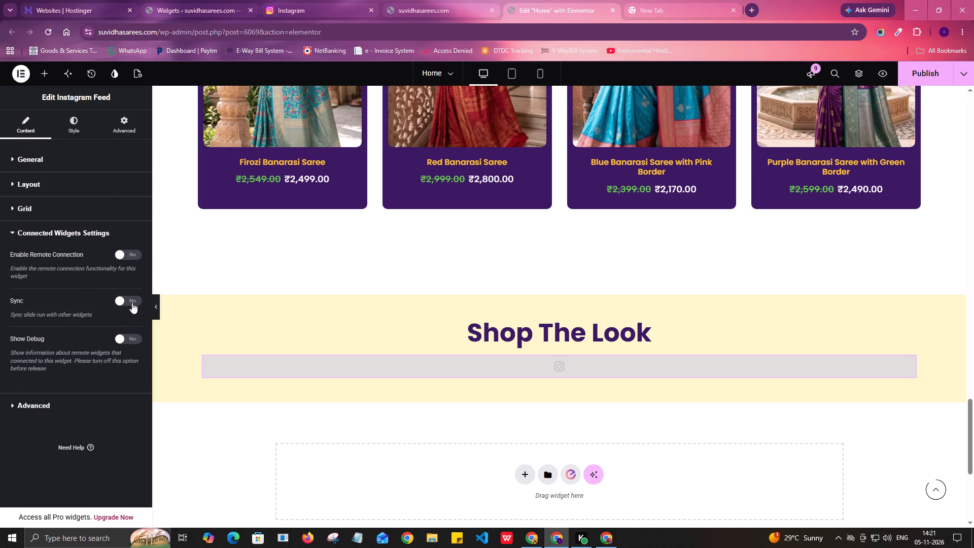
click(49, 404)
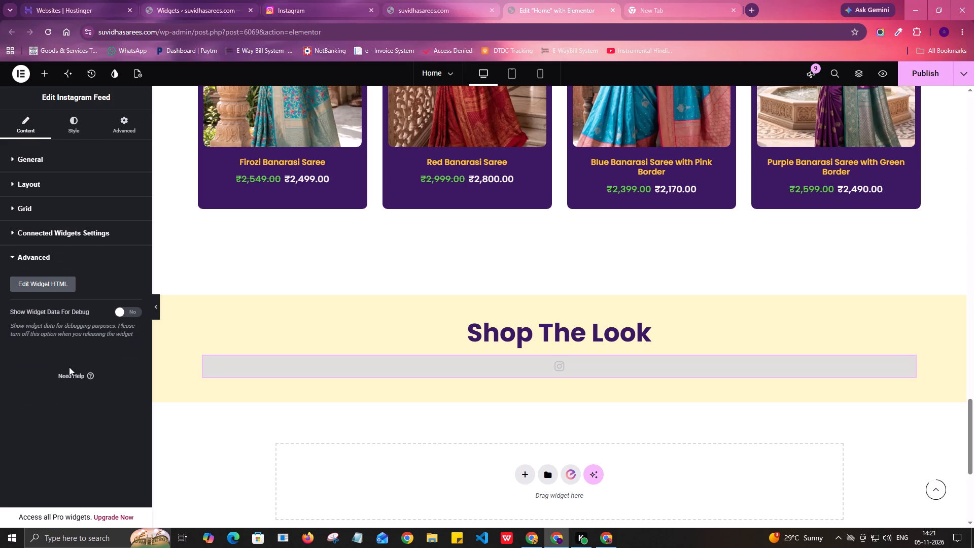
scroll(67, 212, up, 3)
click(76, 128)
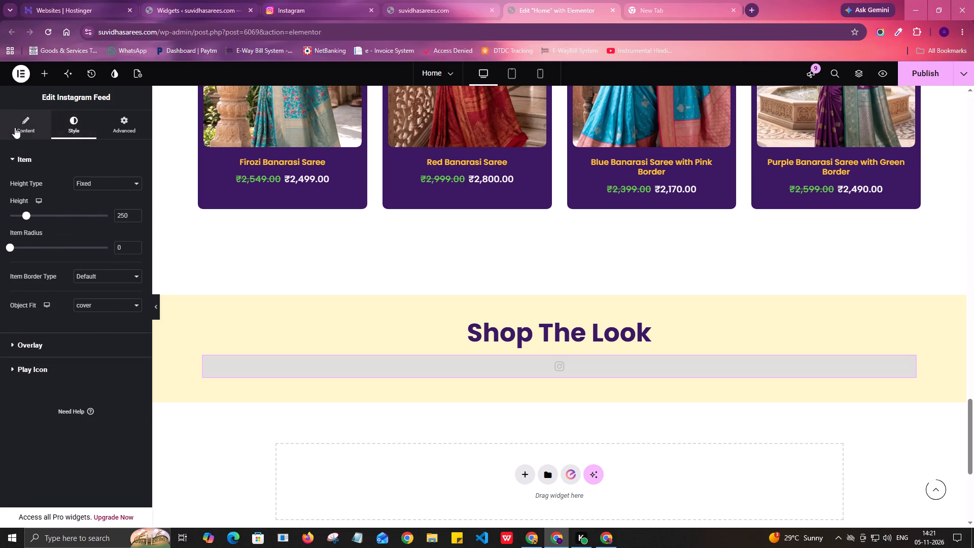
click(15, 127)
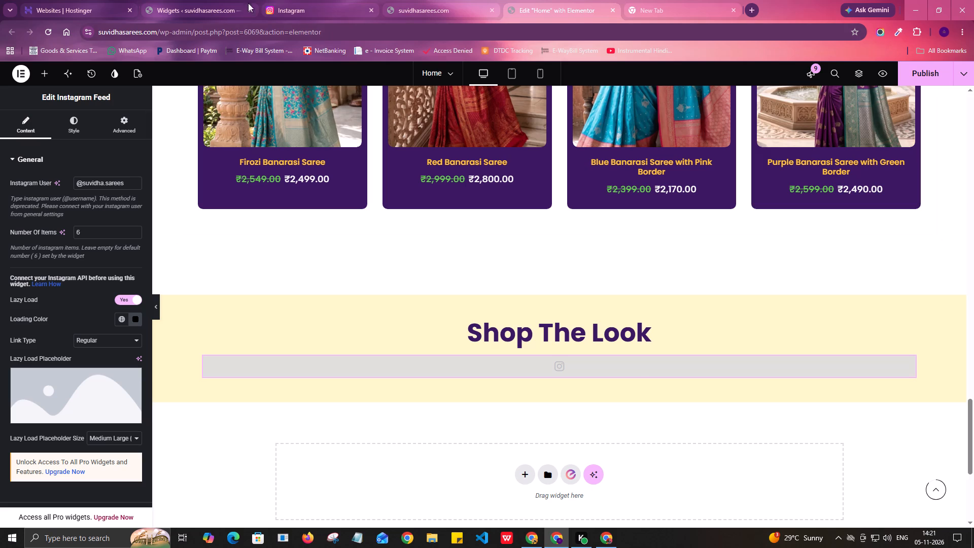
Look through the suvidha.sarees Instagram profile's options and its account settings page.
click(312, 0)
click(494, 96)
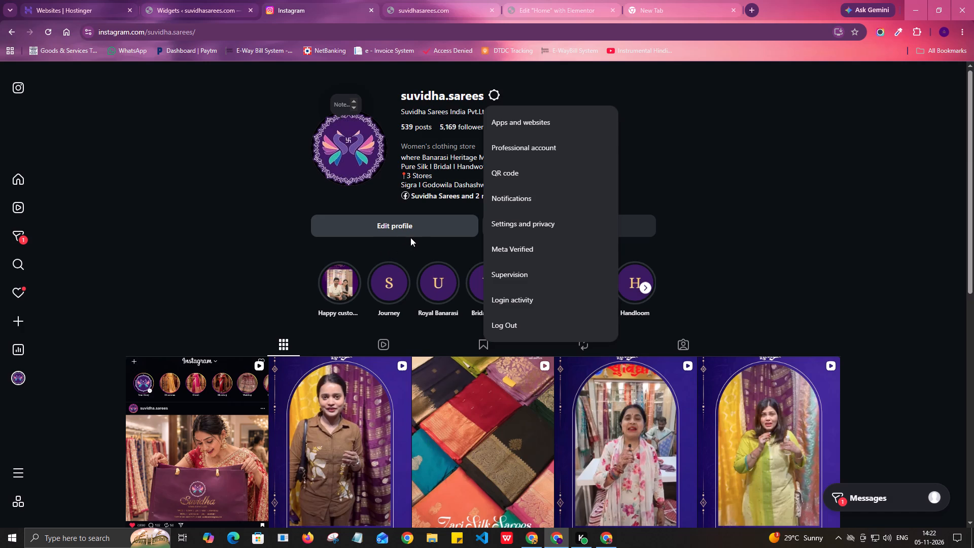
click(502, 223)
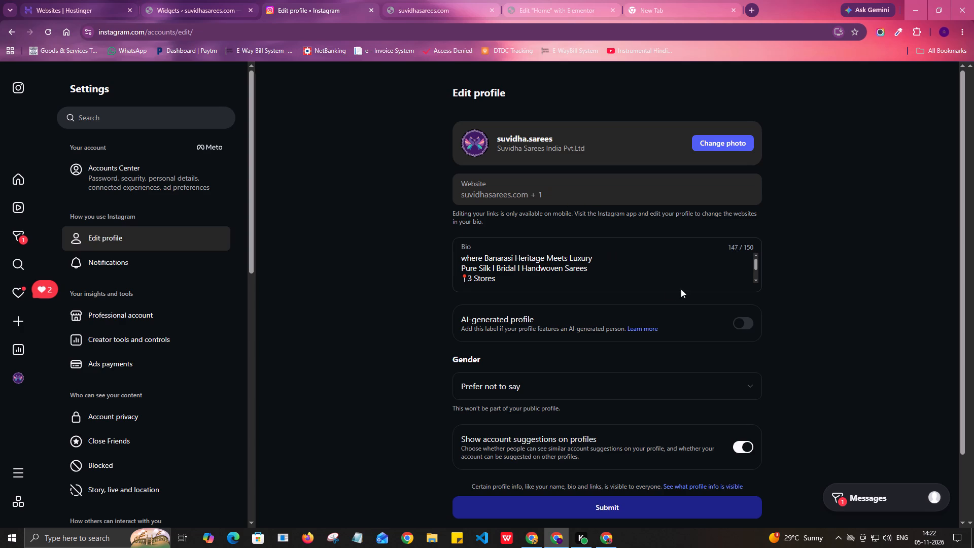
scroll(670, 266, down, 5)
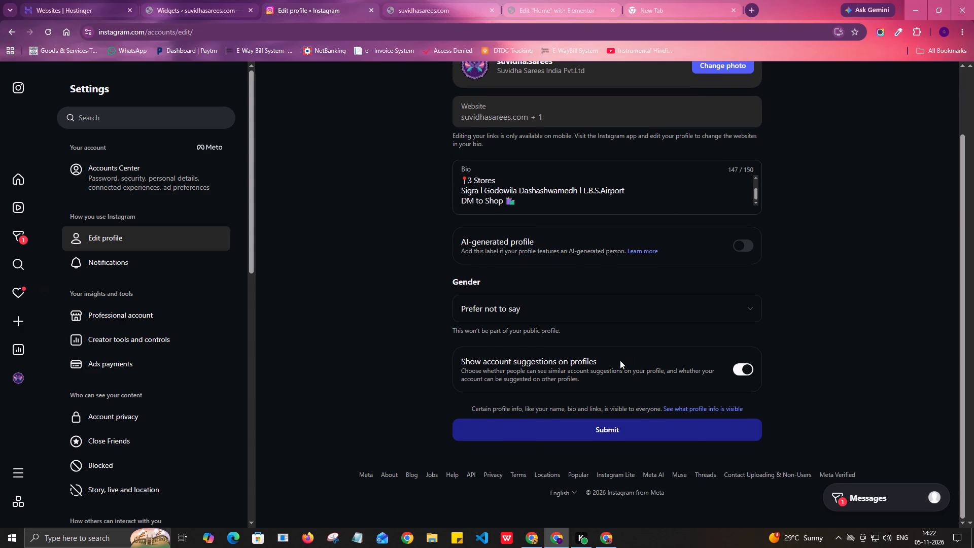
Return to the Home page's Elementor editor and publish the page.
click(221, 4)
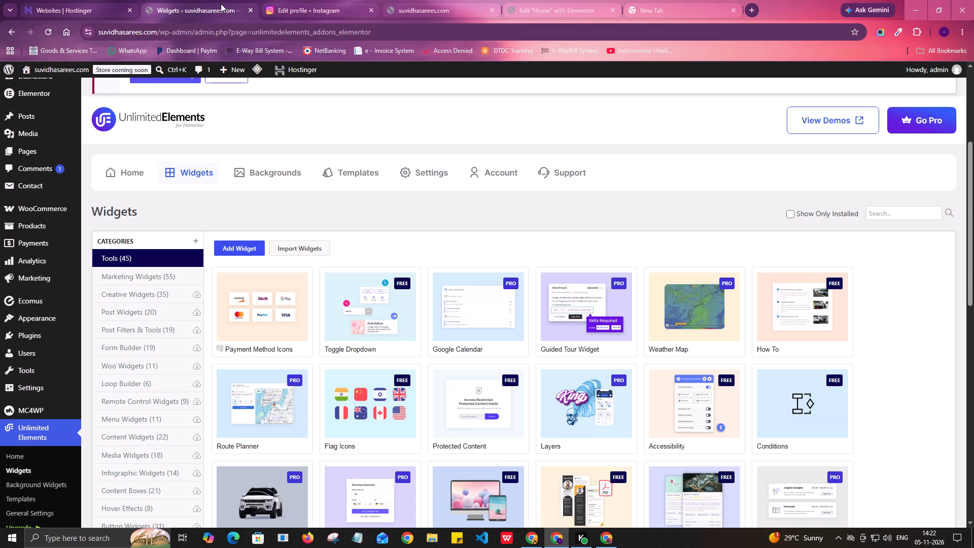
click(577, 1)
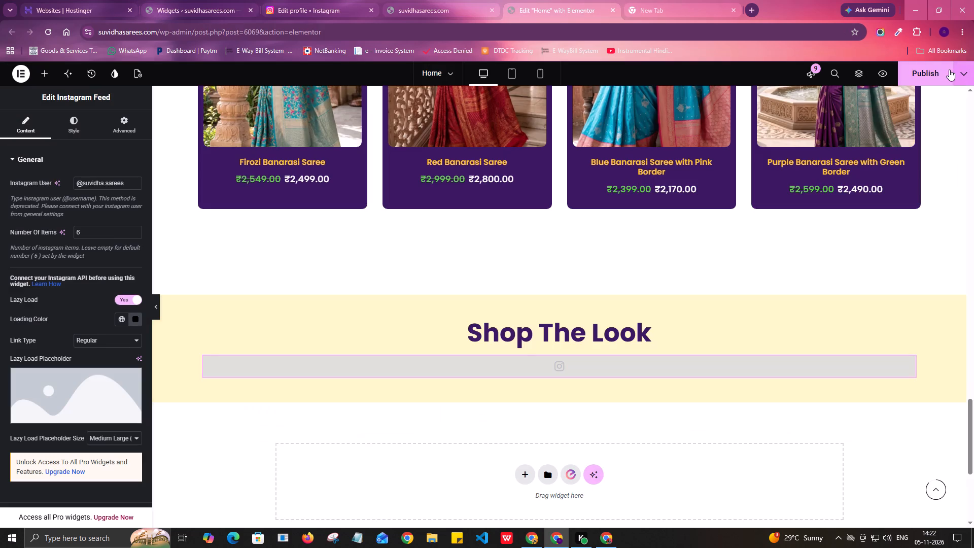
click(936, 70)
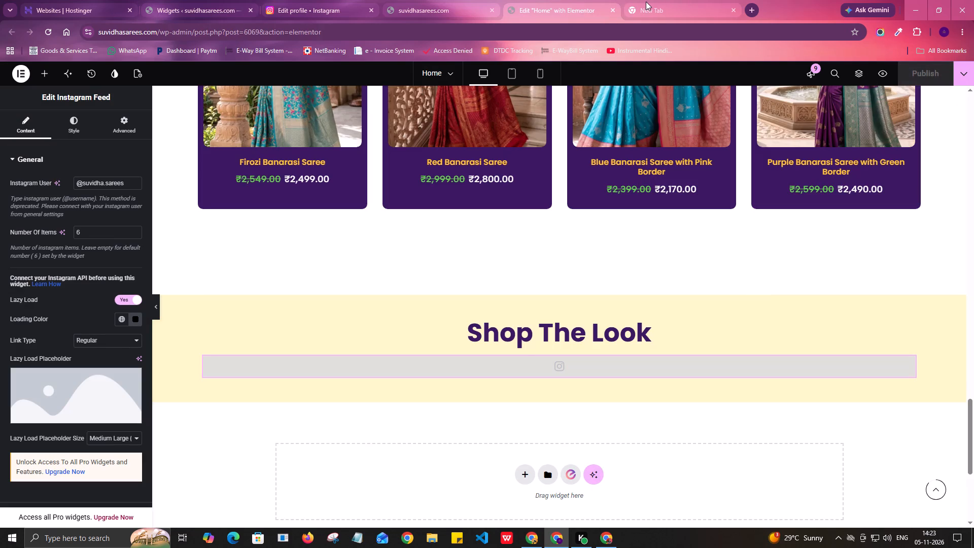
Reload the live suvidhasarees.com home page and check its Shop The Look section.
click(398, 5)
click(48, 31)
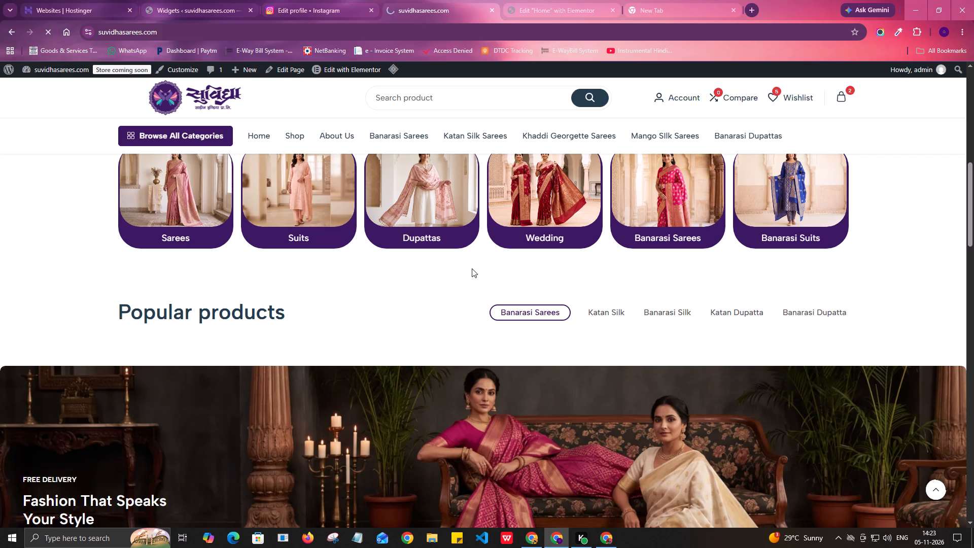
scroll(483, 262, down, 2)
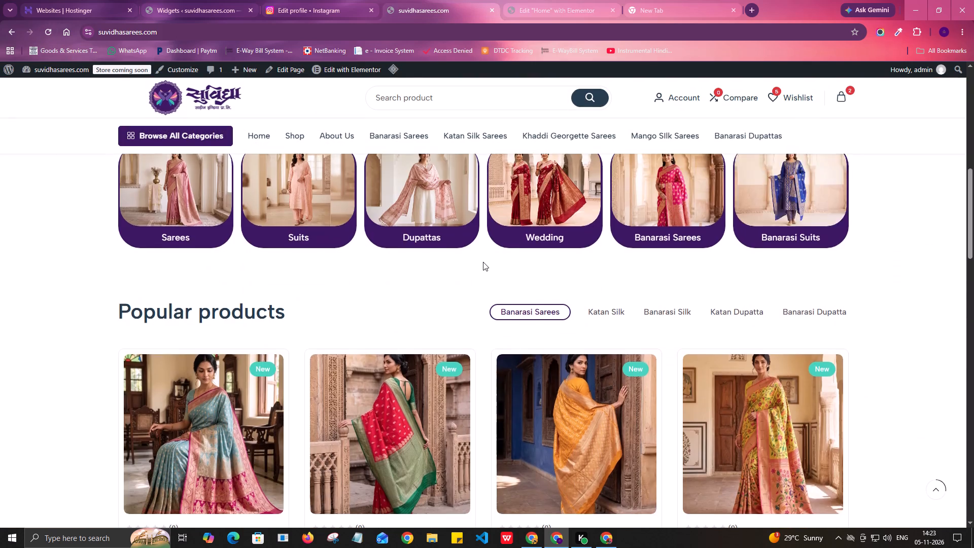
scroll(483, 262, down, 3)
scroll(483, 262, down, 20)
scroll(483, 262, down, 3)
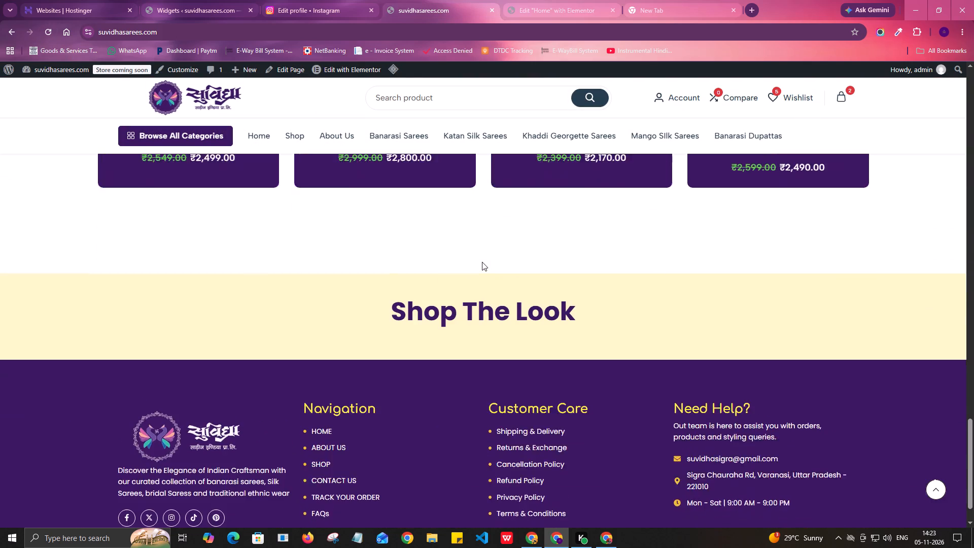
Back in the Elementor editor, read the Instagram Feed widget's general settings, including the note under the Instagram User field.
click(541, 8)
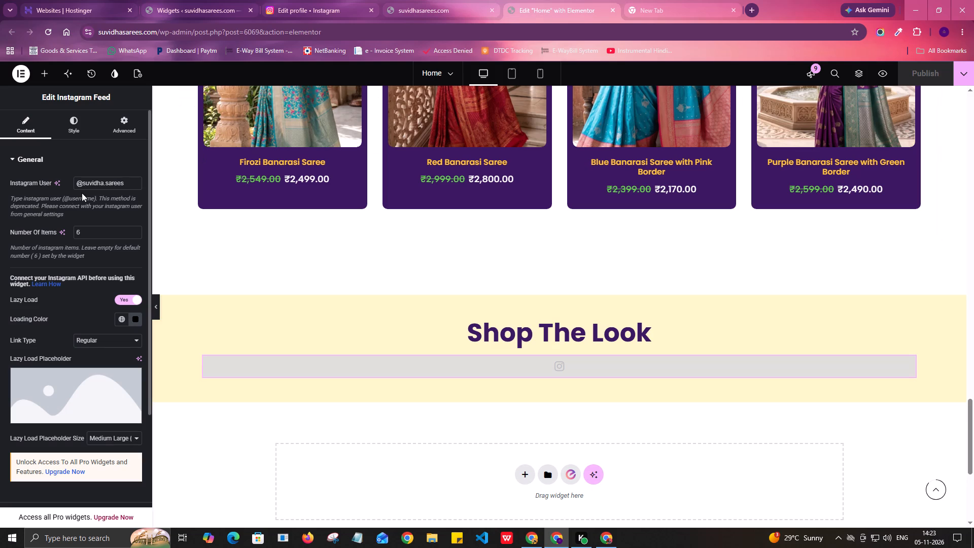
double_click(97, 186)
click(97, 186)
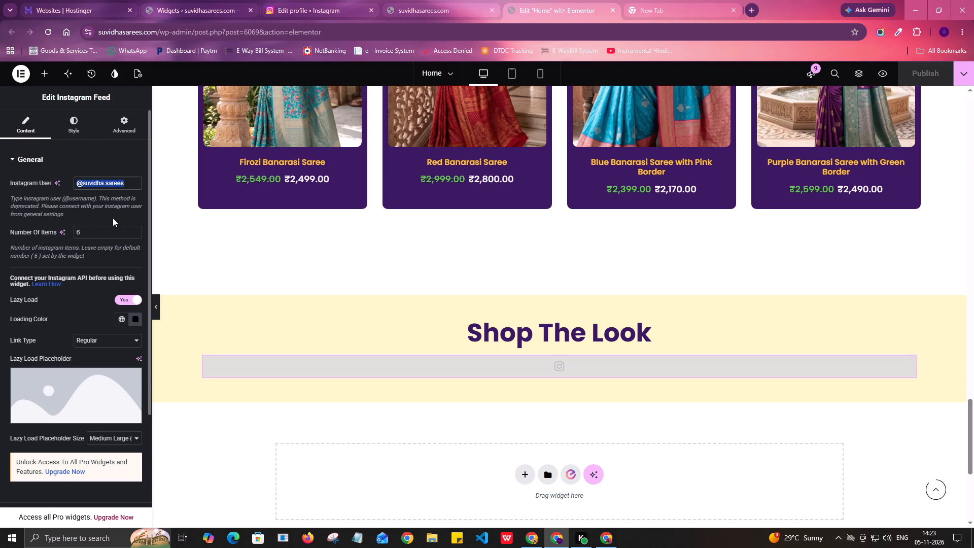
click(64, 215)
triple_click(62, 214)
double_click(61, 214)
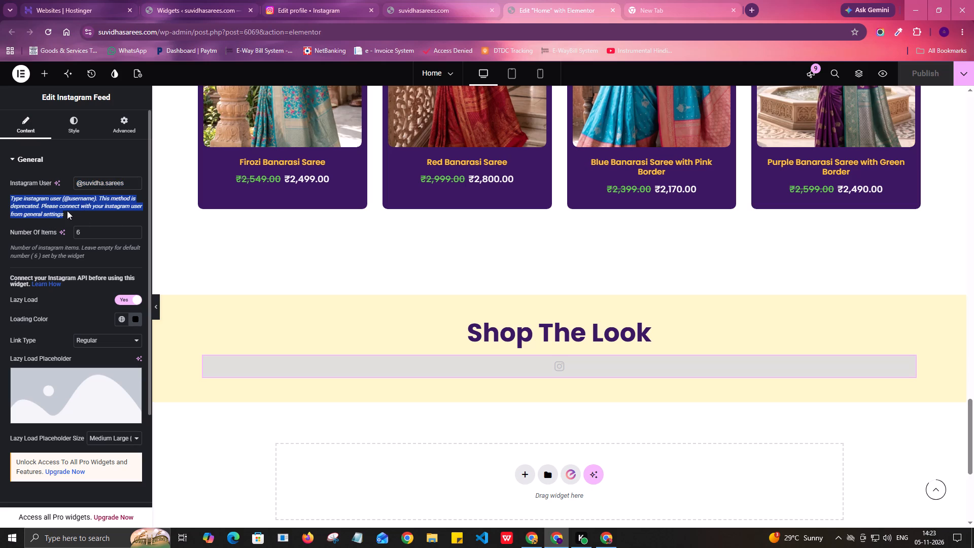
click(67, 211)
scroll(60, 282, down, 5)
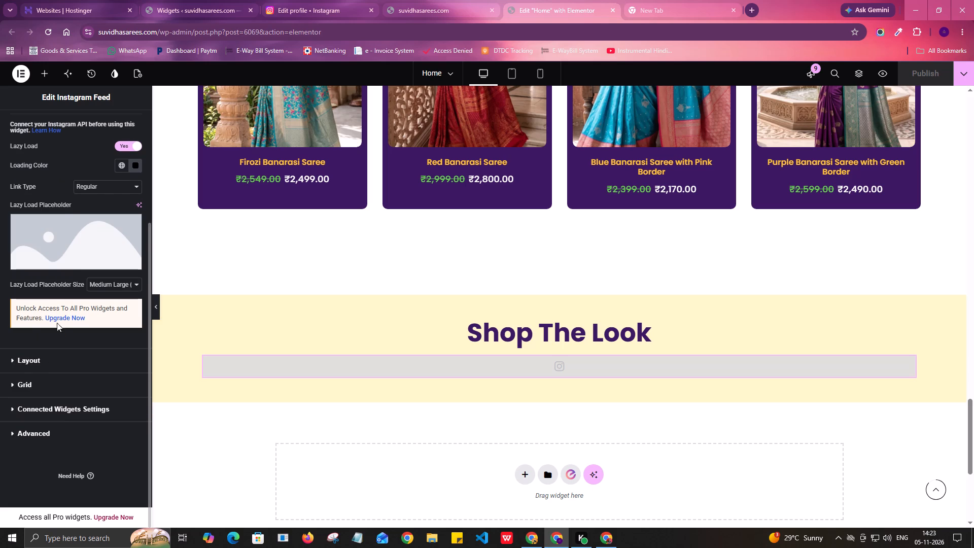
scroll(57, 321, up, 7)
Connect the suvidha.sarees Instagram account in the Unlimited Elements settings, allowing access with comment and message management switched off.
click(196, 3)
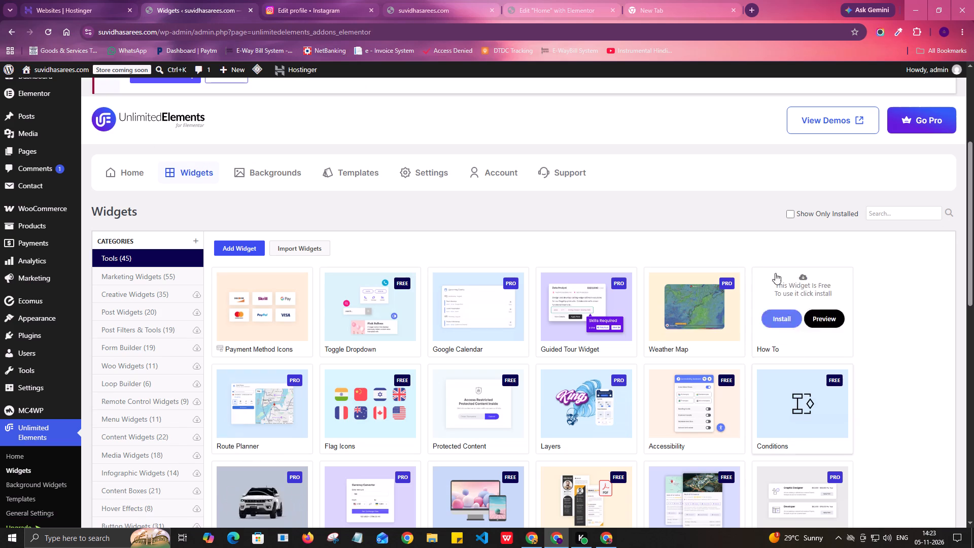
click(434, 174)
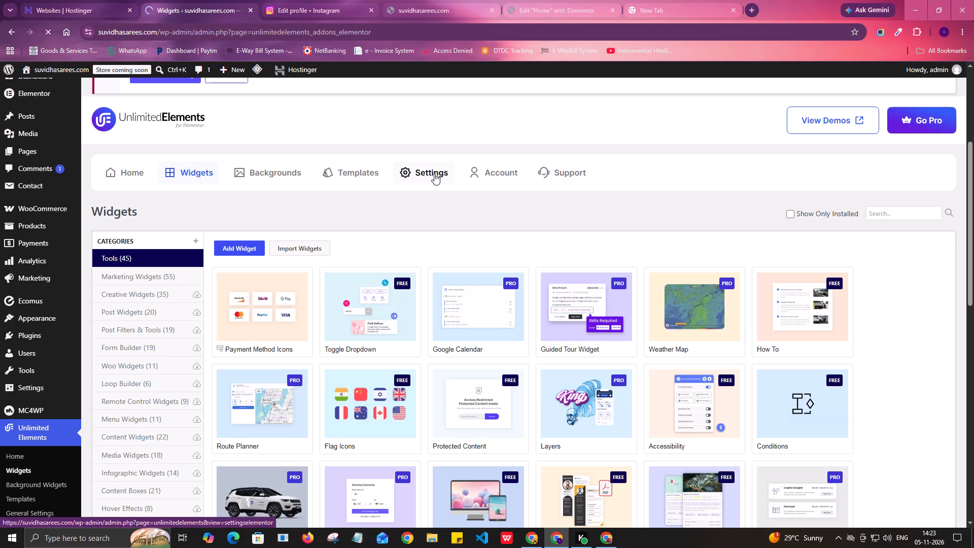
scroll(375, 256, down, 4)
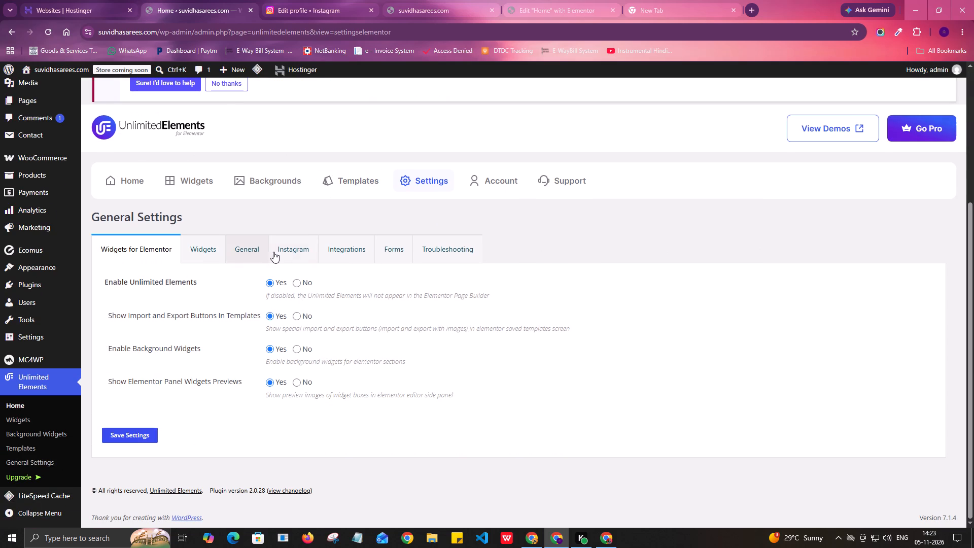
click(276, 251)
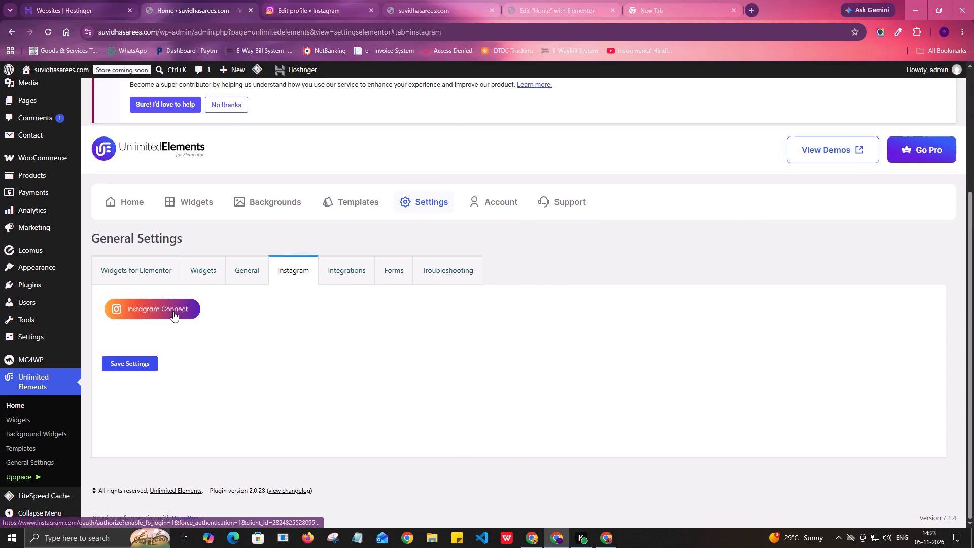
click(173, 311)
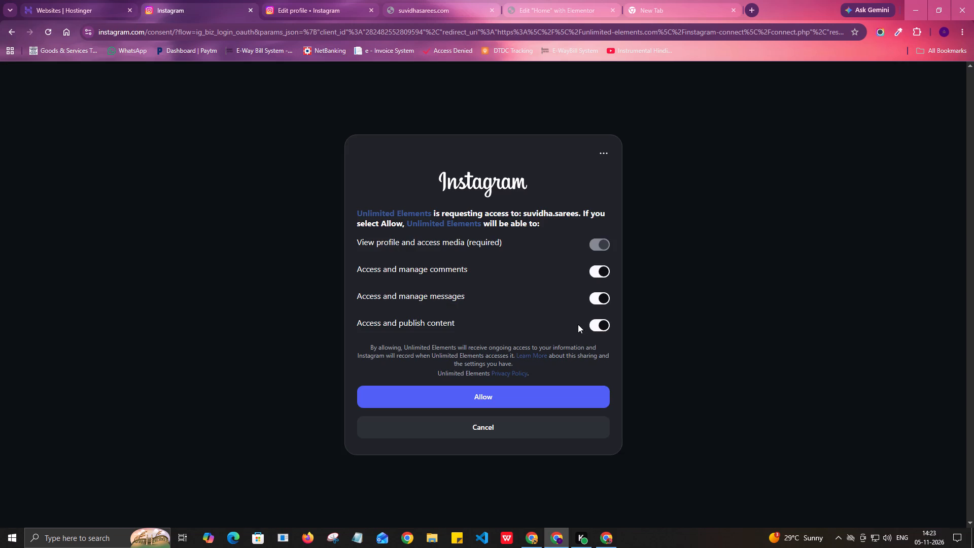
click(603, 297)
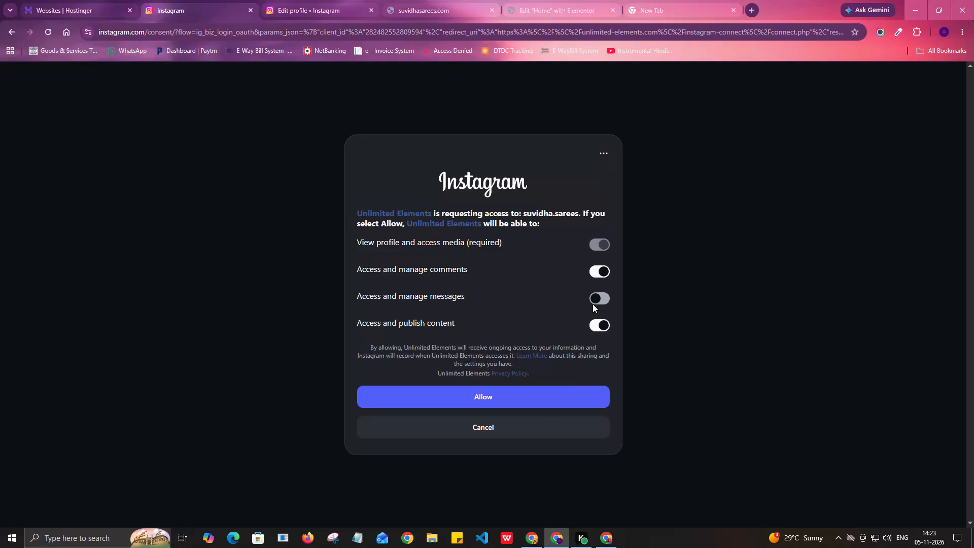
click(600, 275)
click(540, 398)
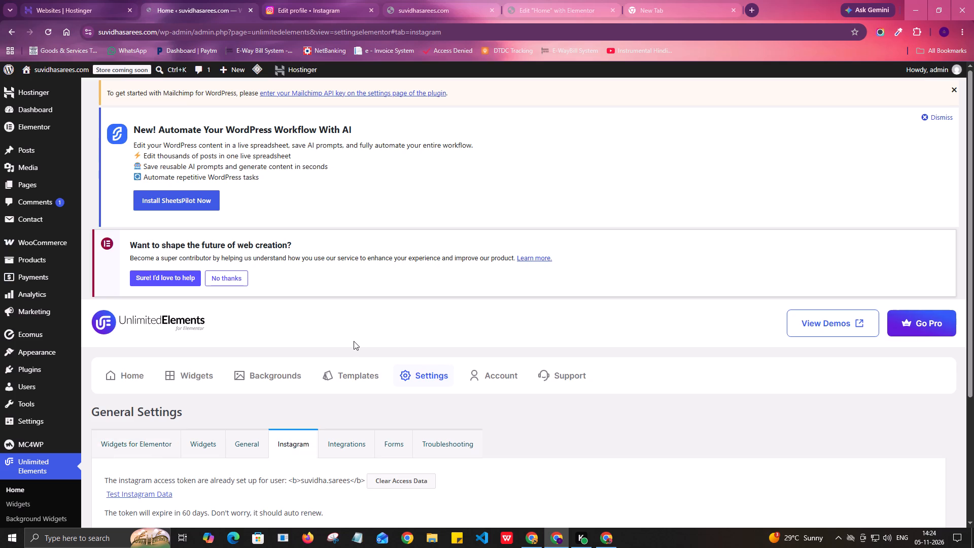
scroll(364, 334, down, 4)
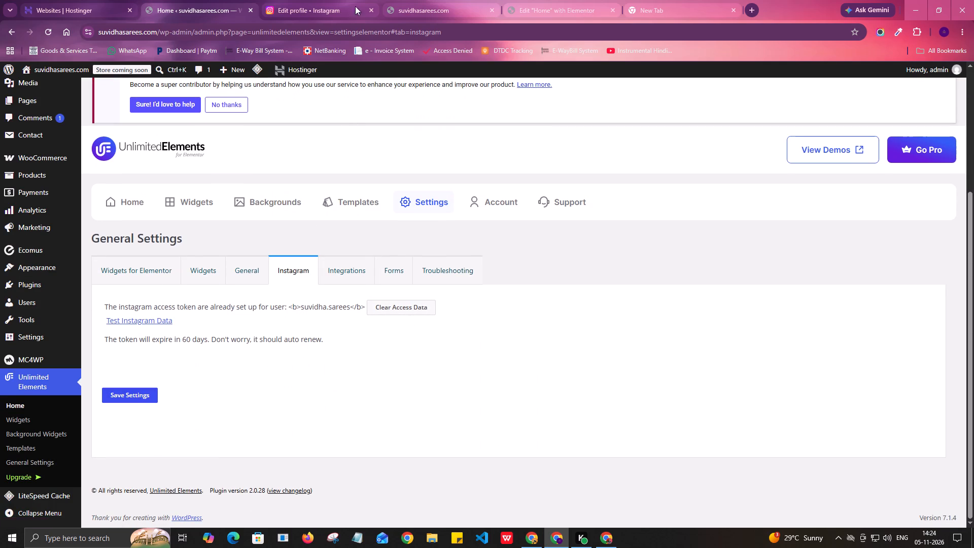
Reload the Home page's Elementor editor and check the Instagram feed in the Shop The Look section.
click(548, 2)
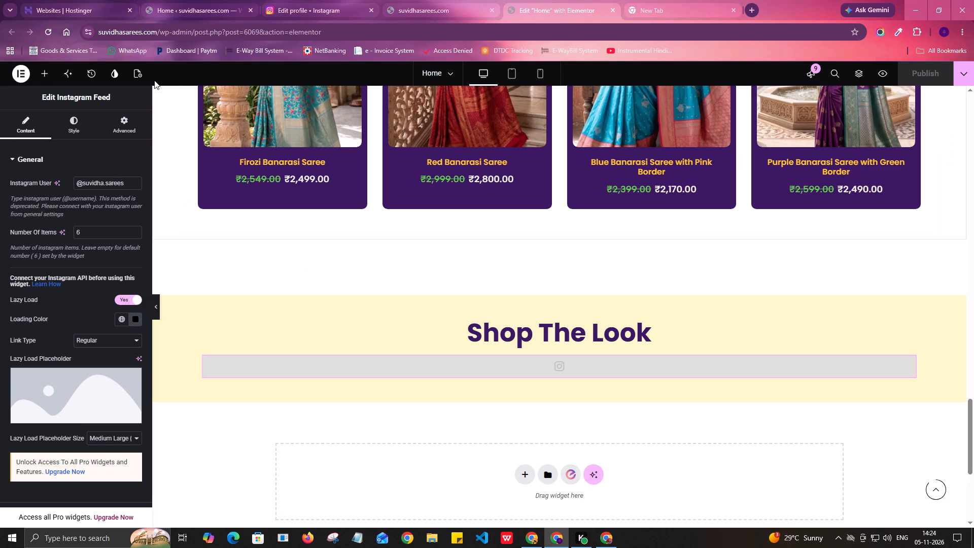
click(47, 31)
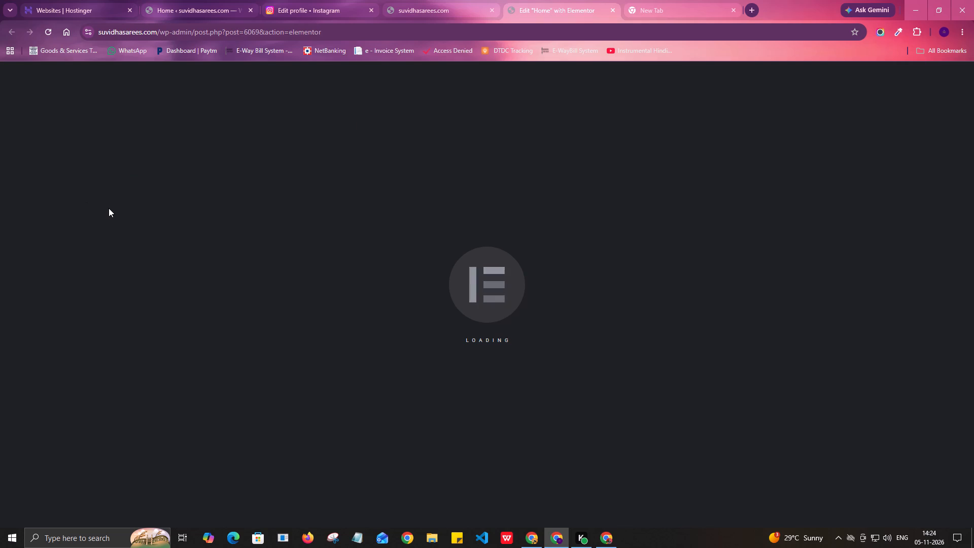
scroll(467, 270, down, 9)
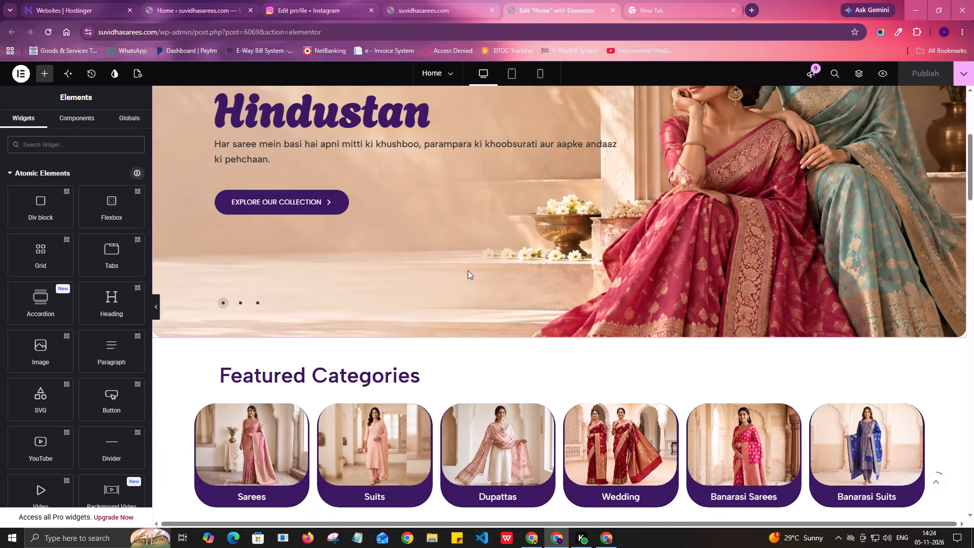
scroll(468, 270, down, 20)
scroll(468, 270, down, 9)
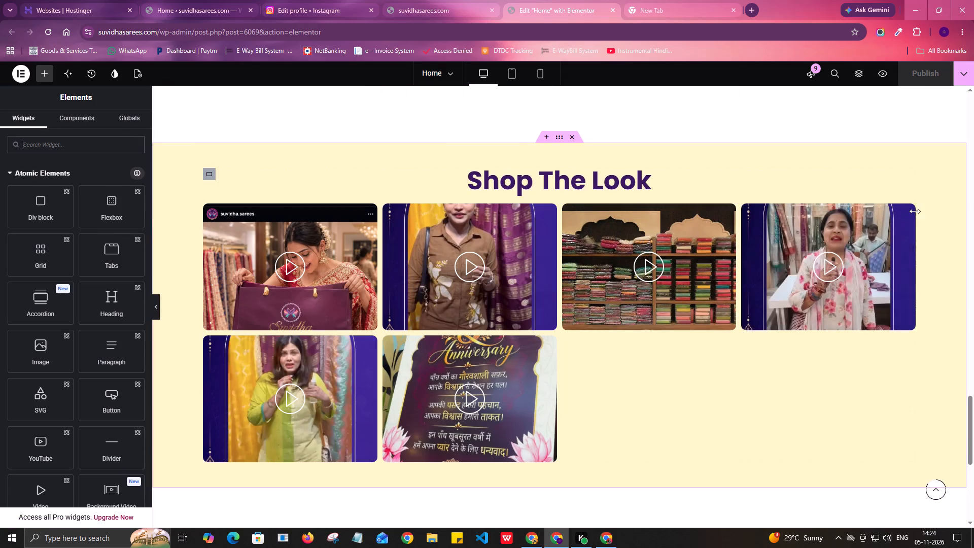
Select the Instagram Feed widget in the Shop The Look section and examine its General settings and available Layout types.
click(907, 211)
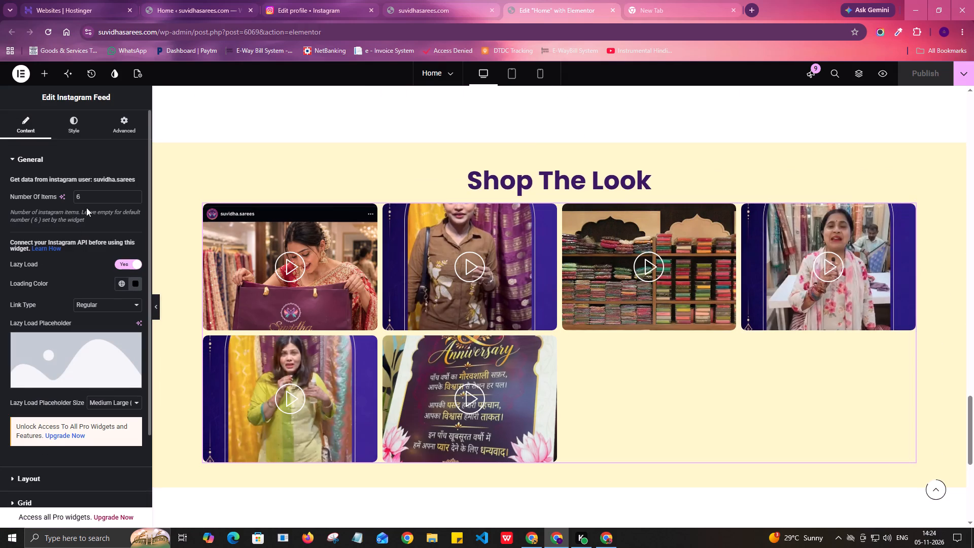
drag(88, 199, 58, 198)
click(0, 226)
scroll(55, 271, down, 3)
click(36, 359)
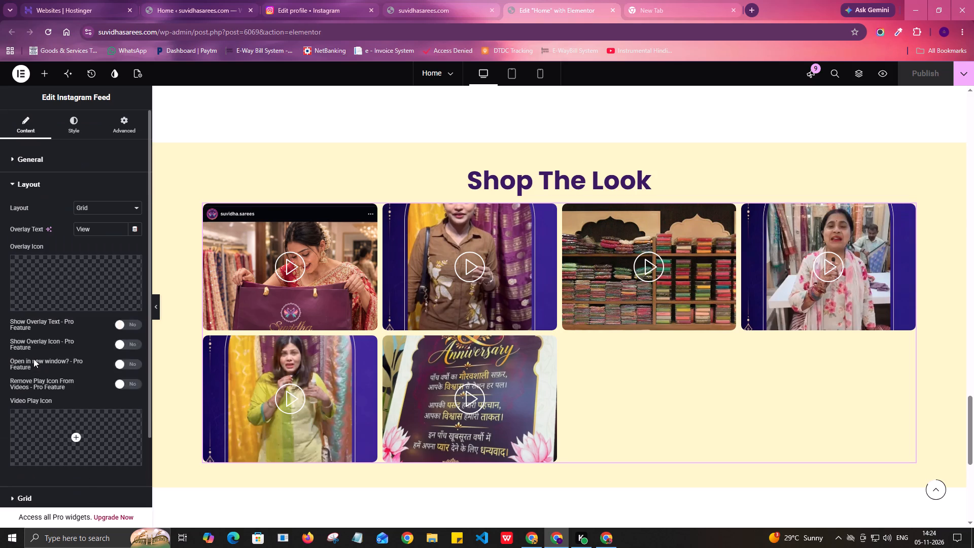
click(105, 215)
click(106, 209)
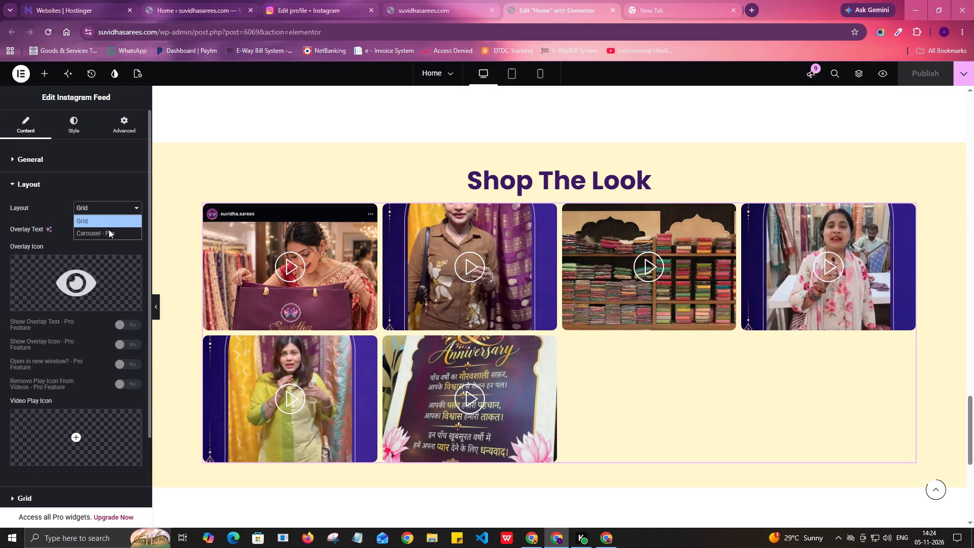
click(102, 189)
click(59, 190)
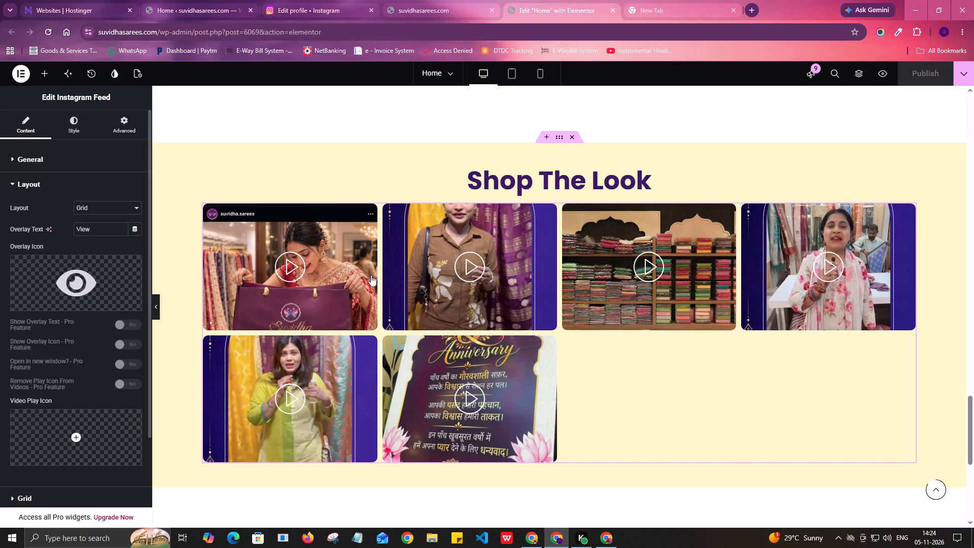
Set the Instagram feed grid's number of items in a row to 6.
scroll(47, 296, down, 2)
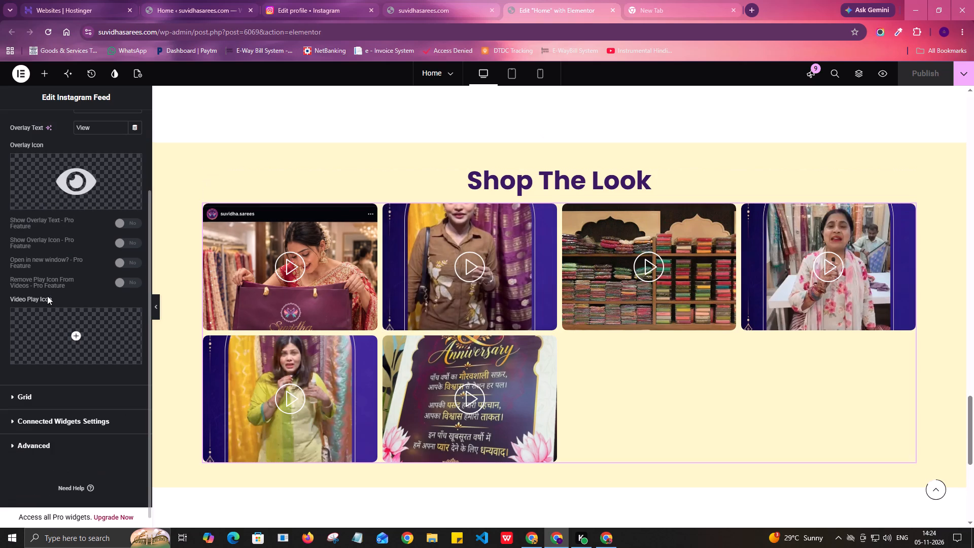
click(26, 396)
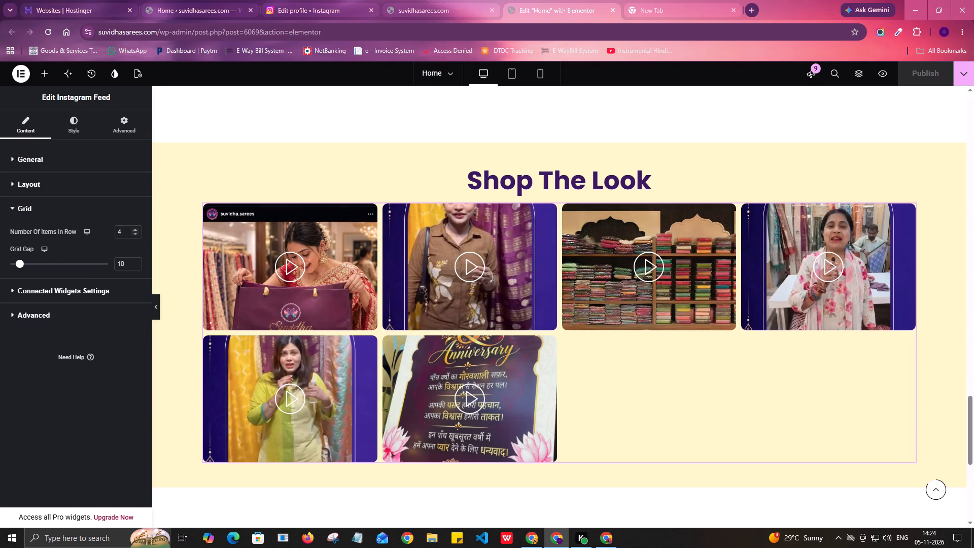
drag(126, 231, 102, 235)
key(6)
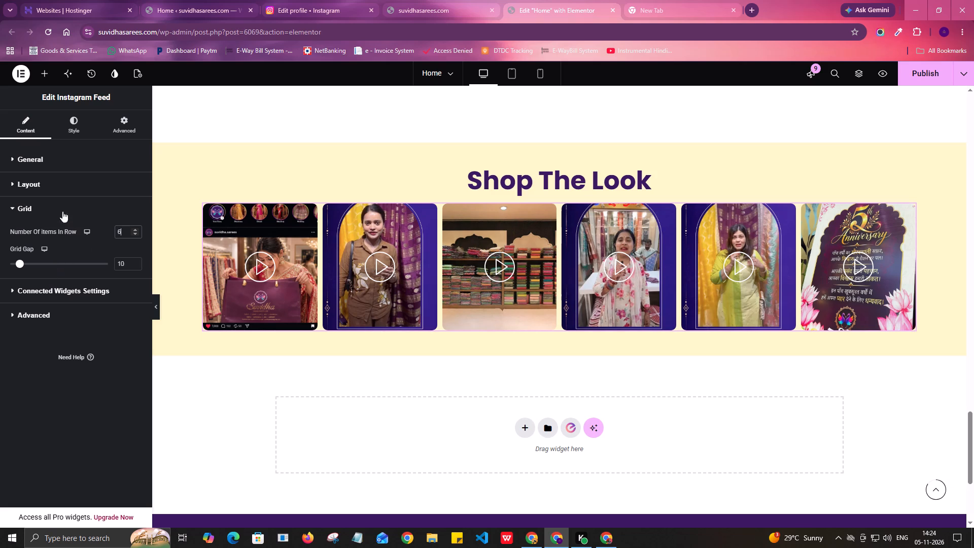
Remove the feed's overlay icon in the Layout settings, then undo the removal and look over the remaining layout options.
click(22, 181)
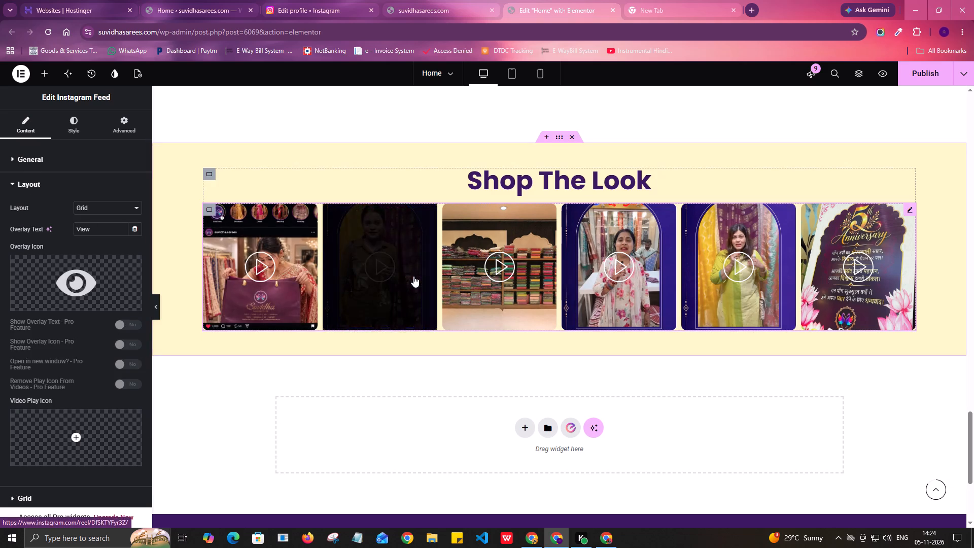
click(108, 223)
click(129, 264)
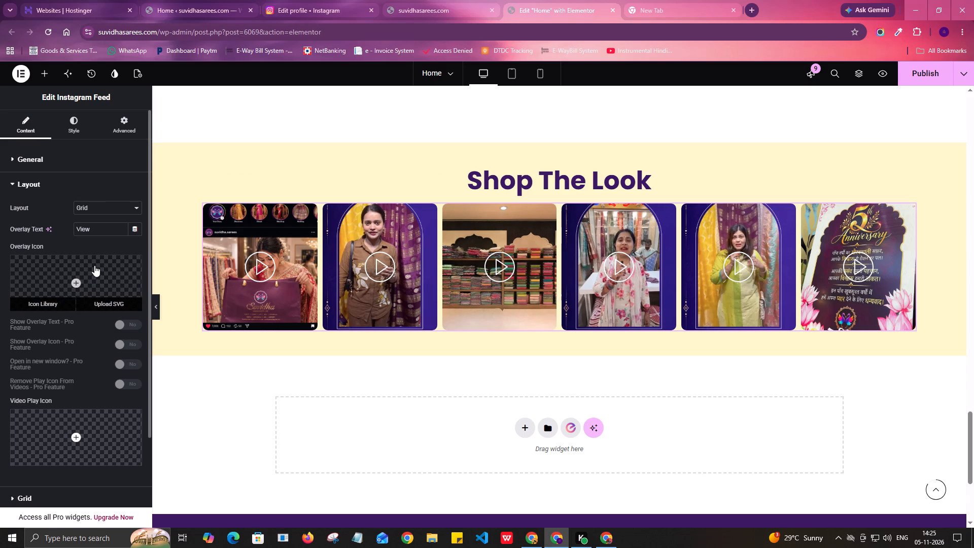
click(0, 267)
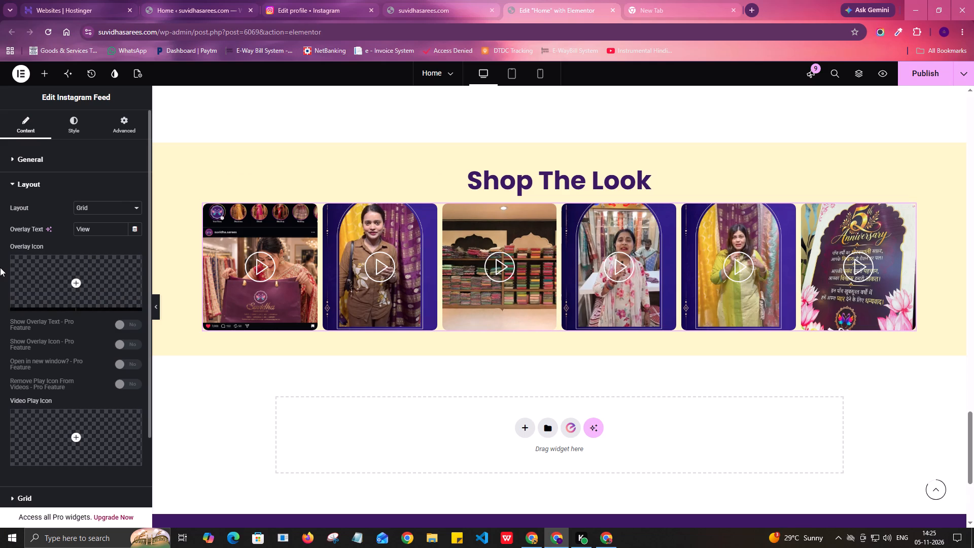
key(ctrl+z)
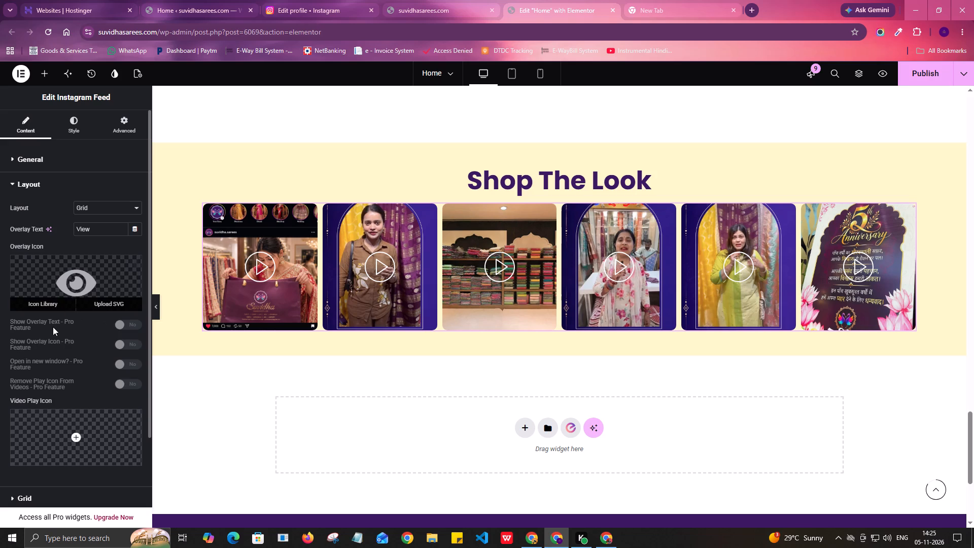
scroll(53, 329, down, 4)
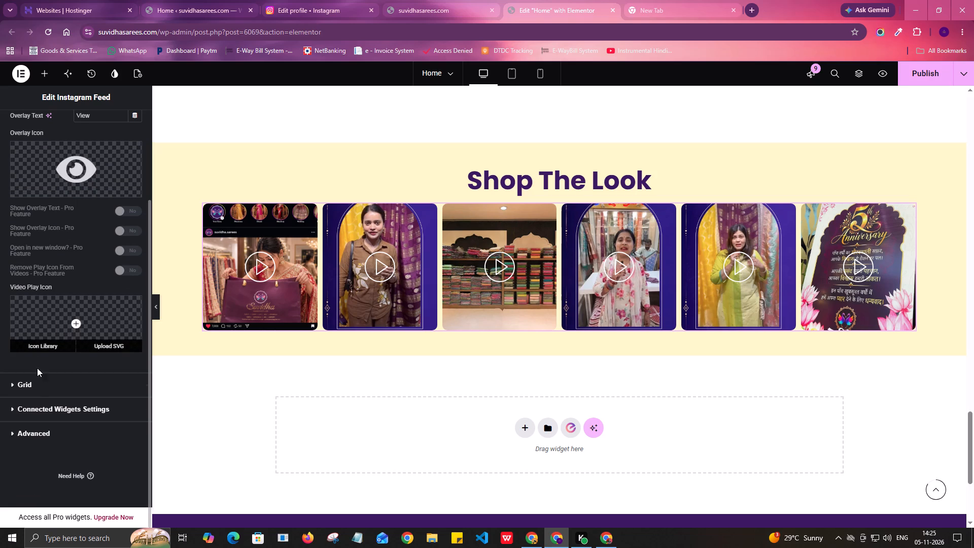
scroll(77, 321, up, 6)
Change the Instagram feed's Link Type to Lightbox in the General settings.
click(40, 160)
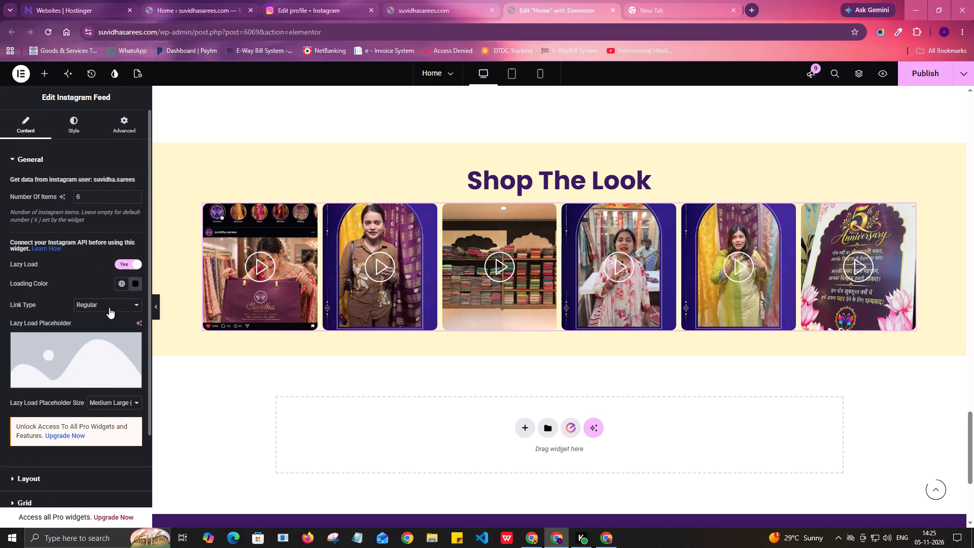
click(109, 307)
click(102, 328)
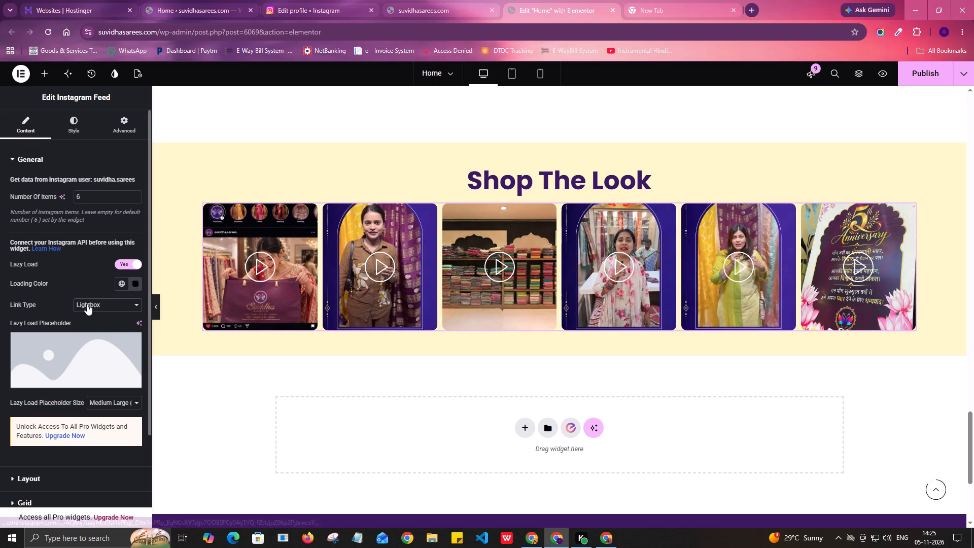
Set the feed's Loading Color to a nearly transparent dark grey, #0C0C0C14, checking the feed preview between opacity changes.
click(133, 284)
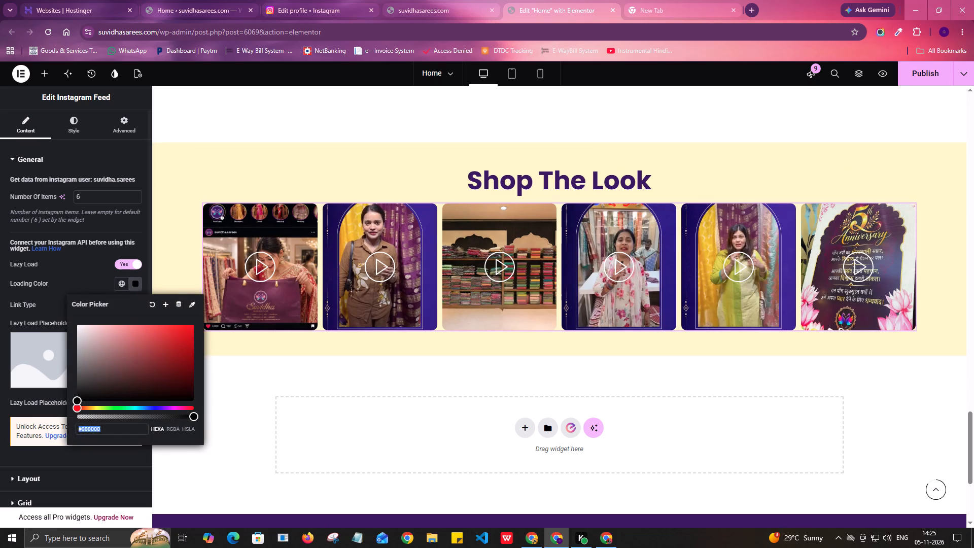
drag(93, 388, 55, 392)
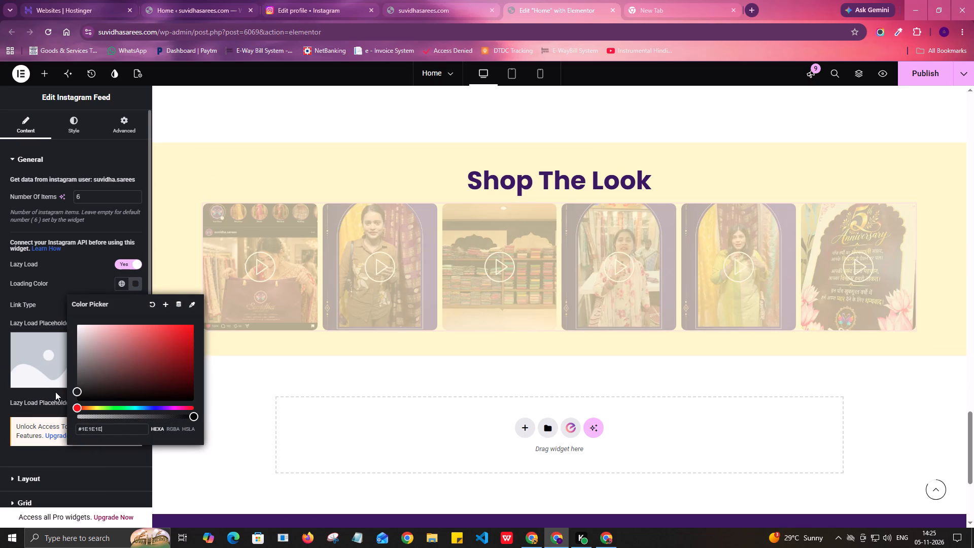
drag(55, 392, 53, 397)
drag(194, 421, 137, 419)
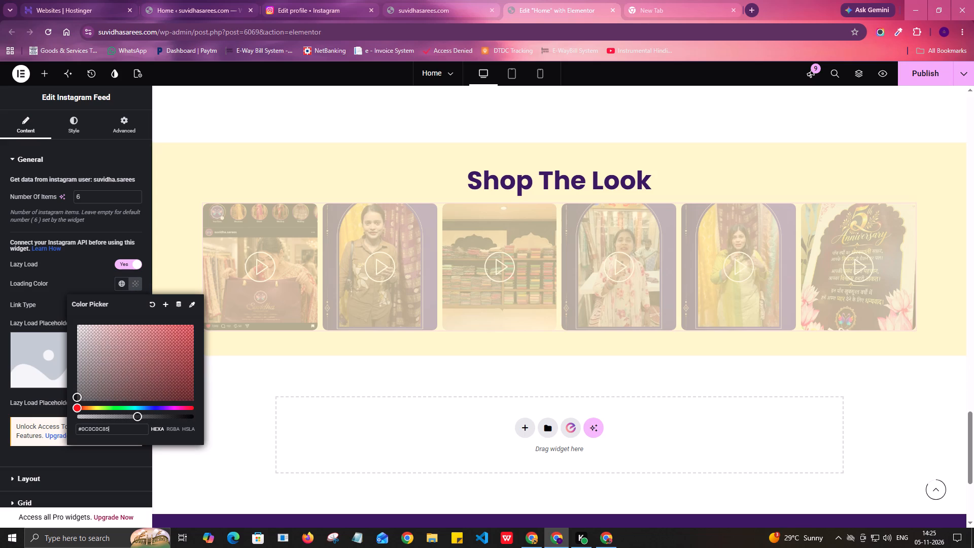
click(0, 324)
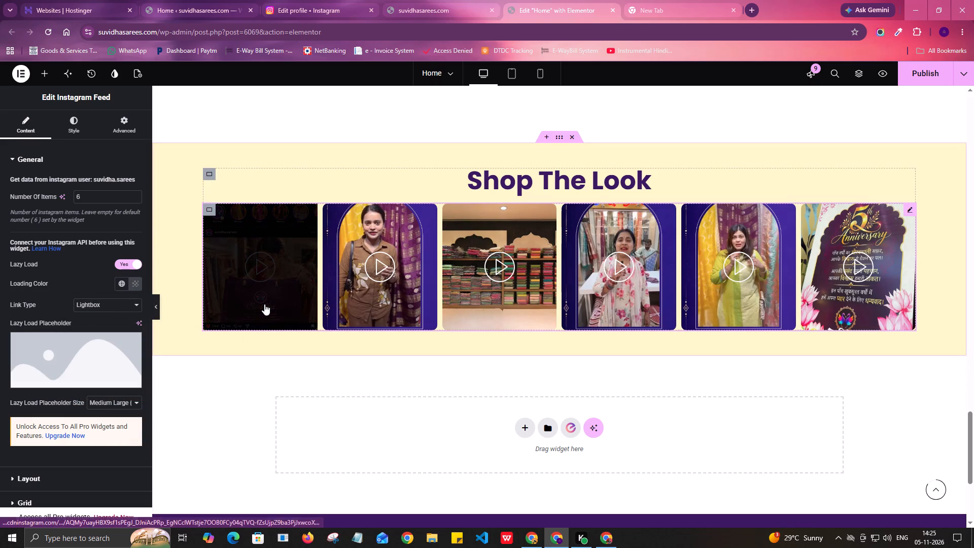
click(138, 286)
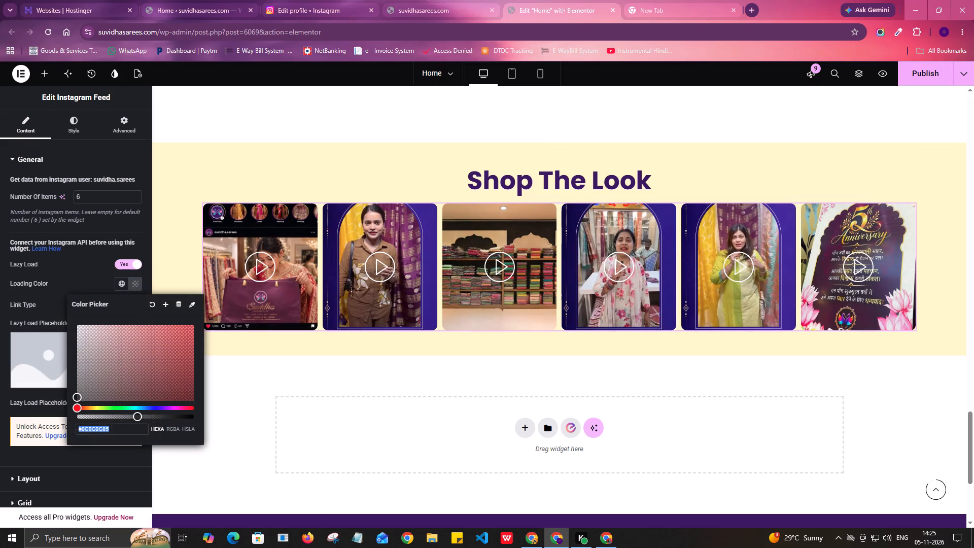
drag(138, 417, 108, 417)
click(0, 344)
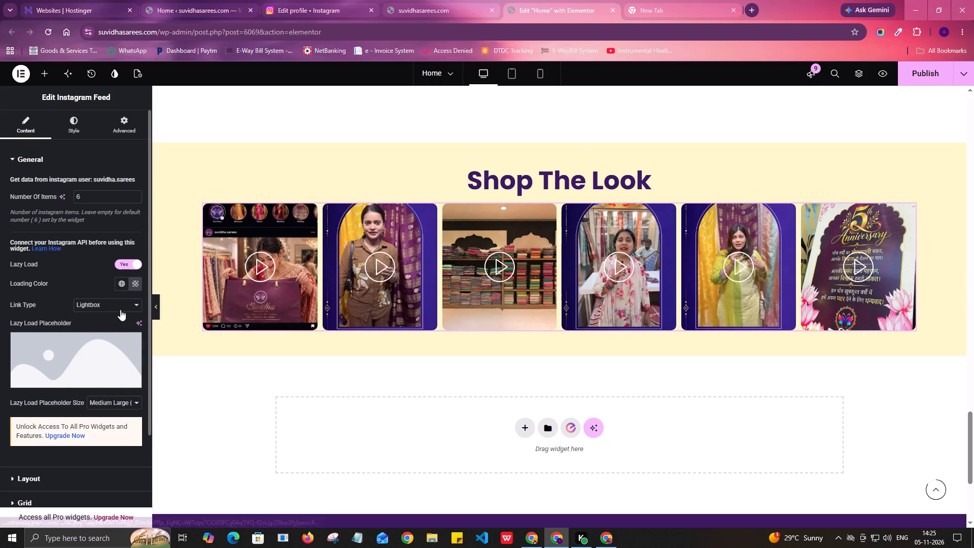
click(134, 287)
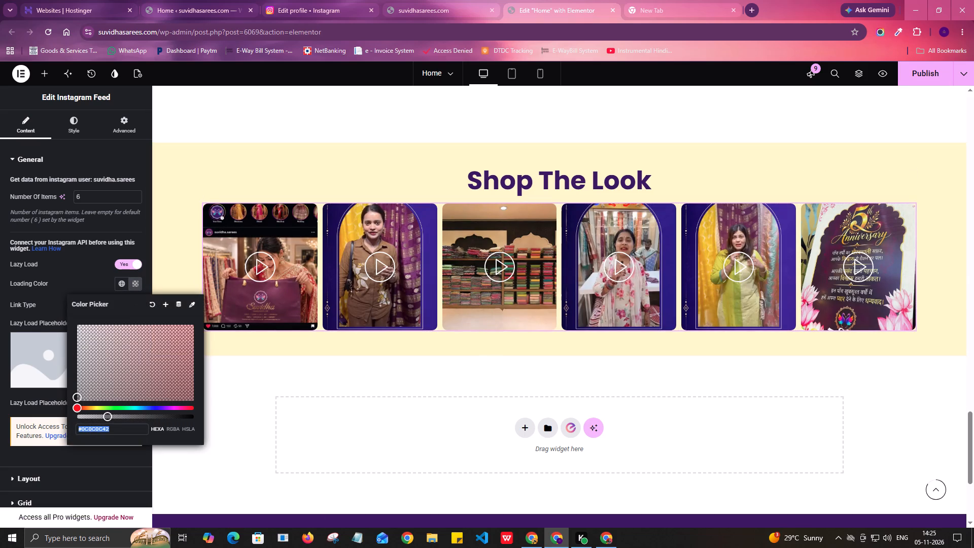
drag(106, 414, 87, 423)
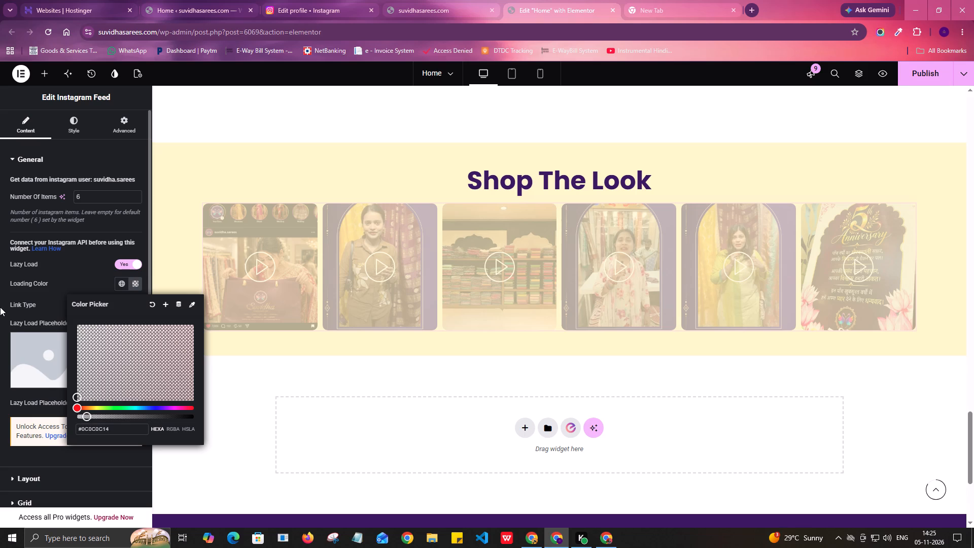
click(0, 307)
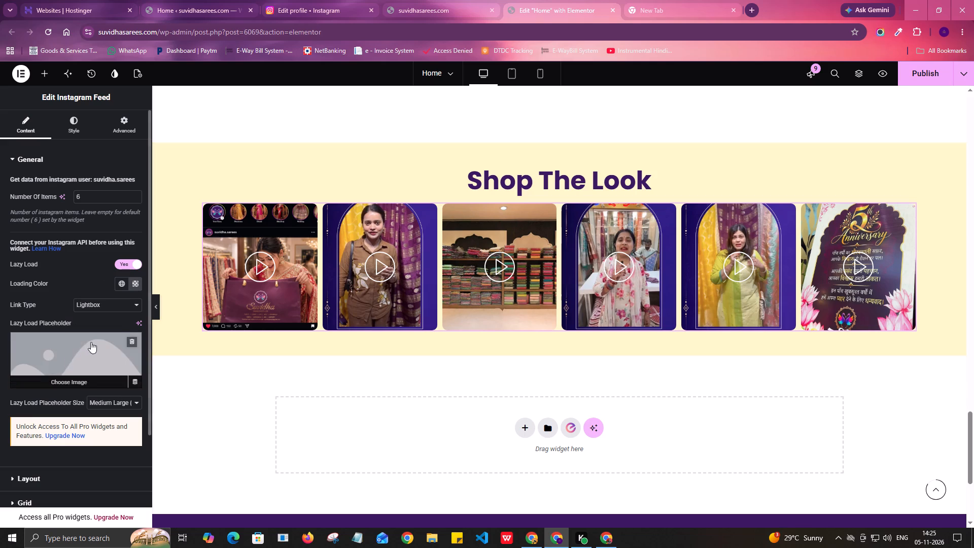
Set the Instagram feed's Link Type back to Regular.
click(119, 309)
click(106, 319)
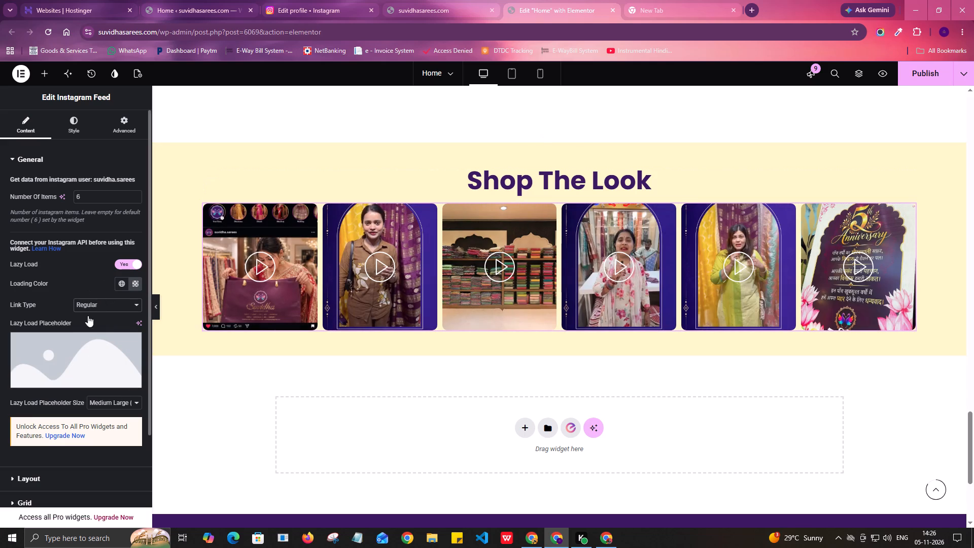
Set the Lazy Load Placeholder Size to Full.
click(117, 402)
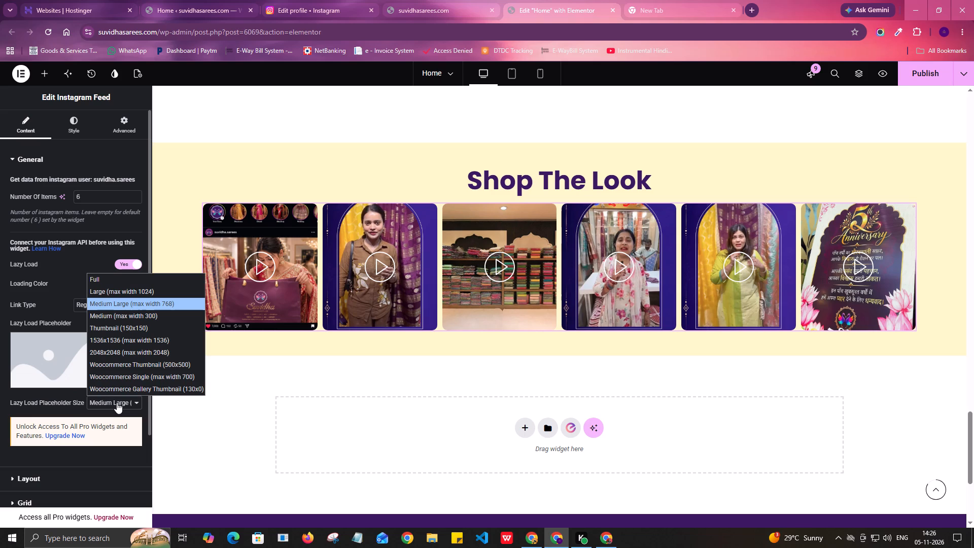
click(118, 283)
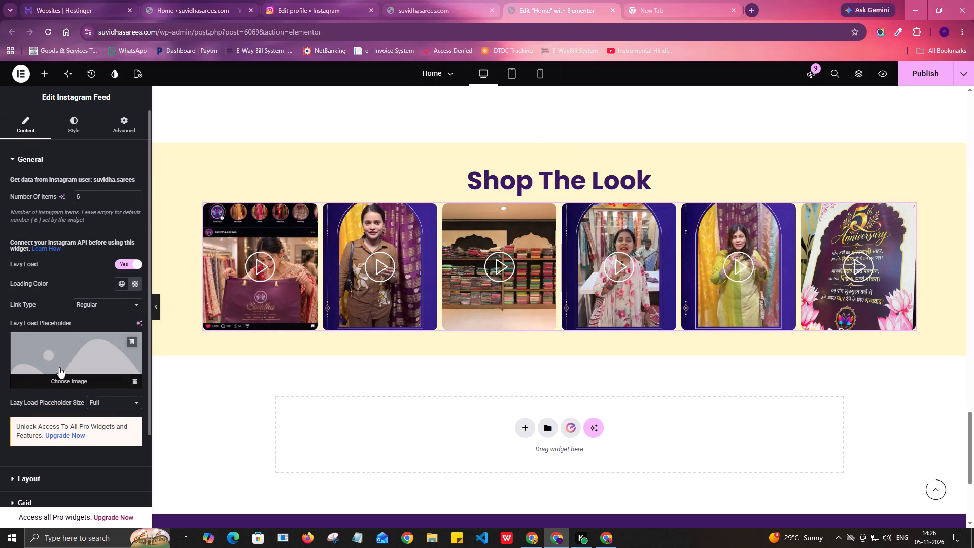
Turn off Lazy Load for the Instagram feed.
scroll(71, 269, up, 1)
scroll(79, 297, down, 2)
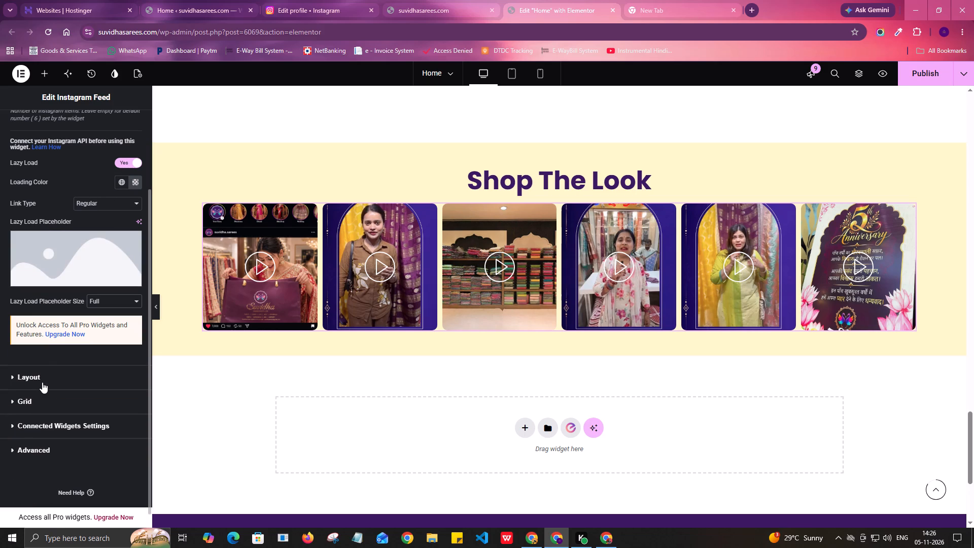
scroll(49, 348, up, 4)
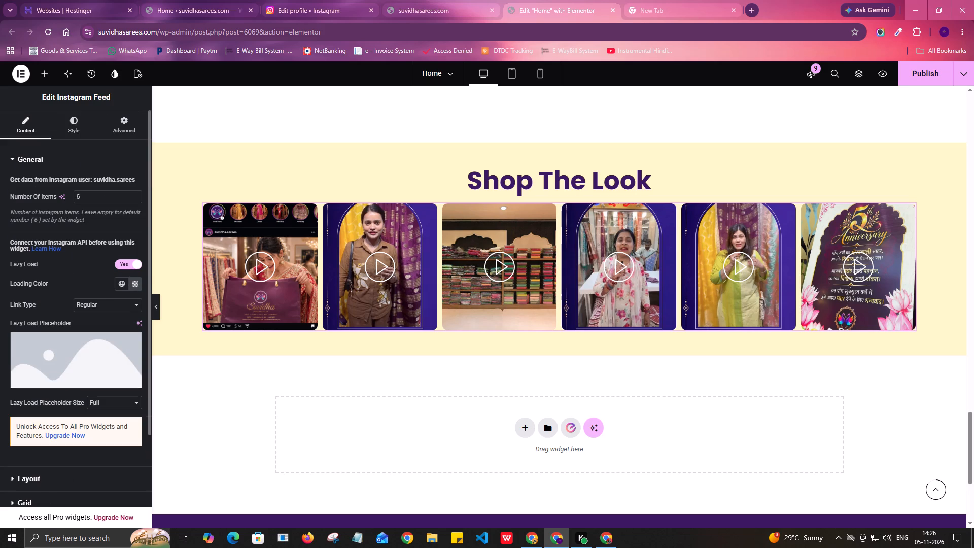
scroll(52, 253, down, 2)
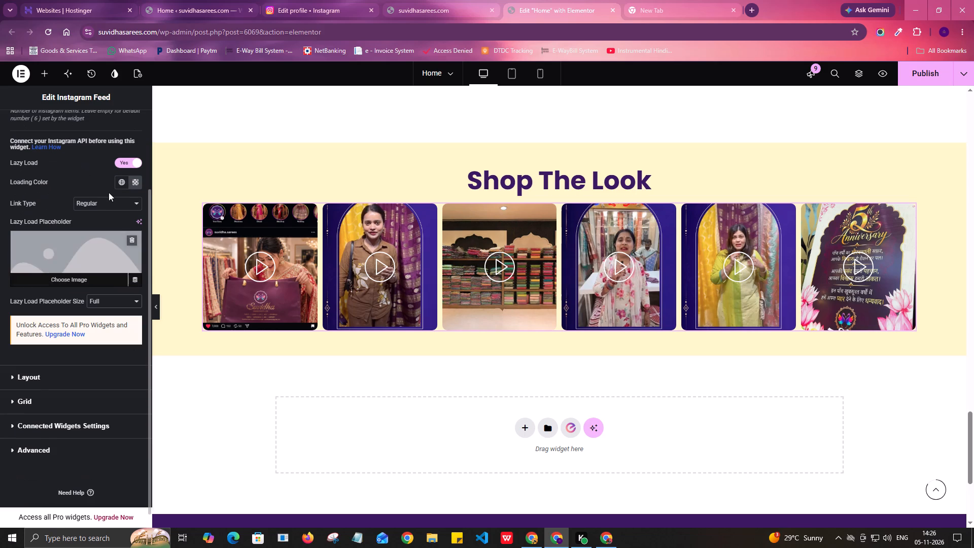
click(132, 162)
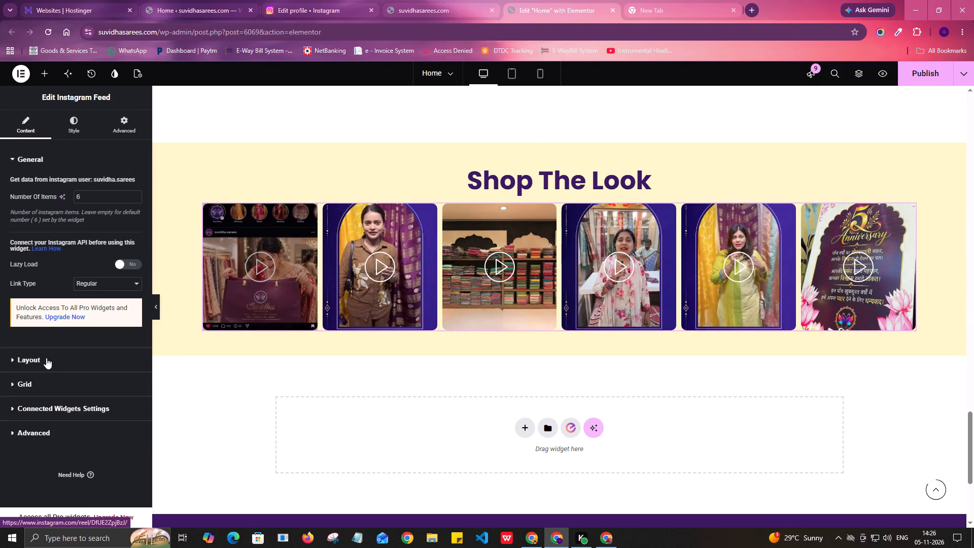
Look through the widget's remaining content settings and set the feed items' Height Type to Ratio in the style settings.
click(44, 359)
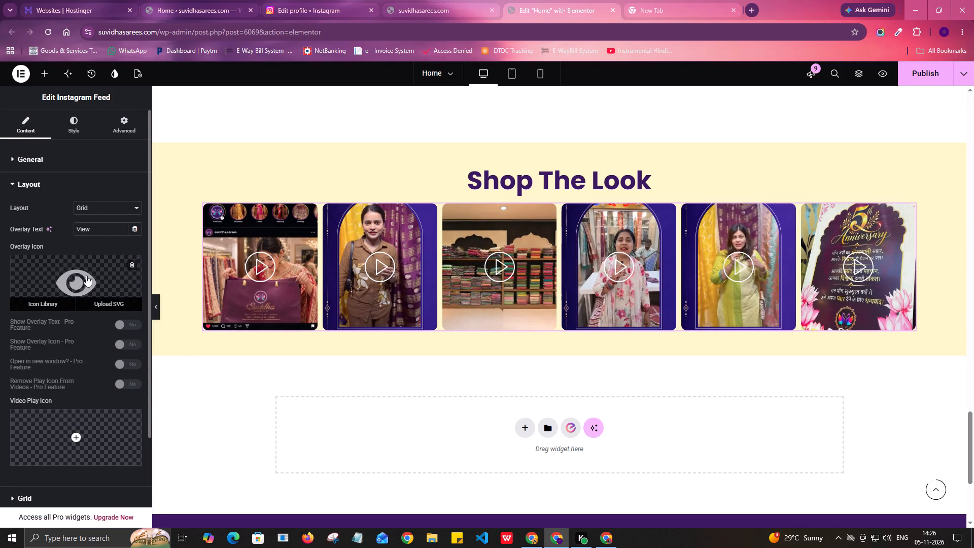
scroll(59, 357, down, 3)
click(57, 381)
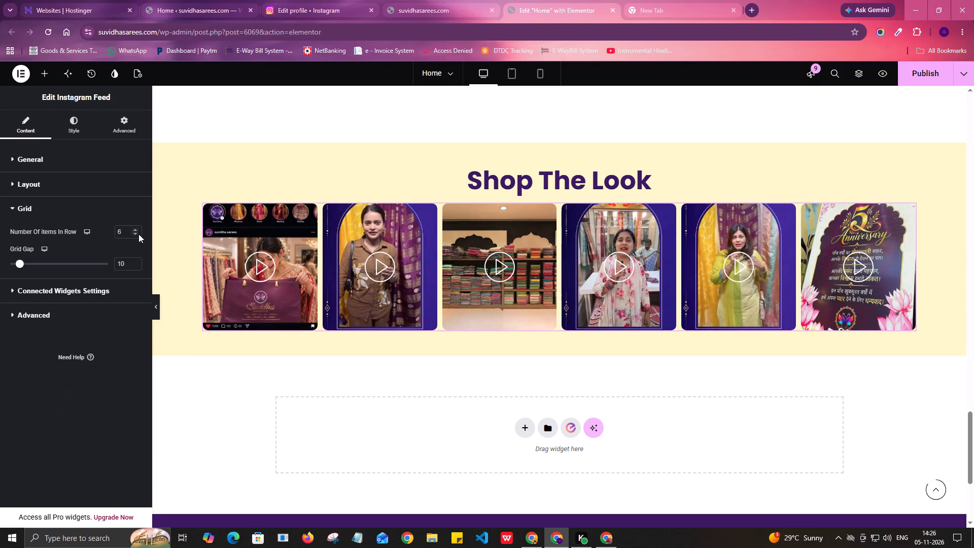
click(71, 292)
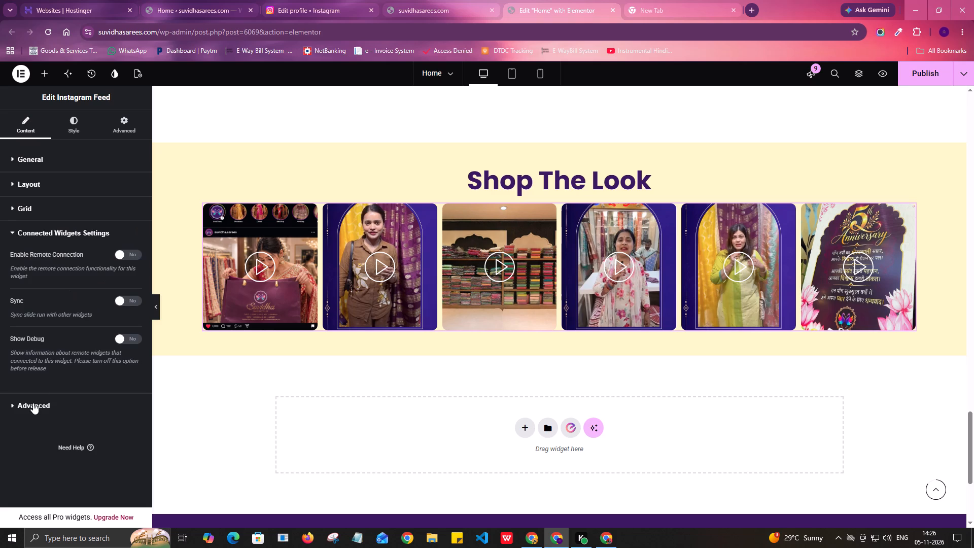
click(24, 407)
click(72, 125)
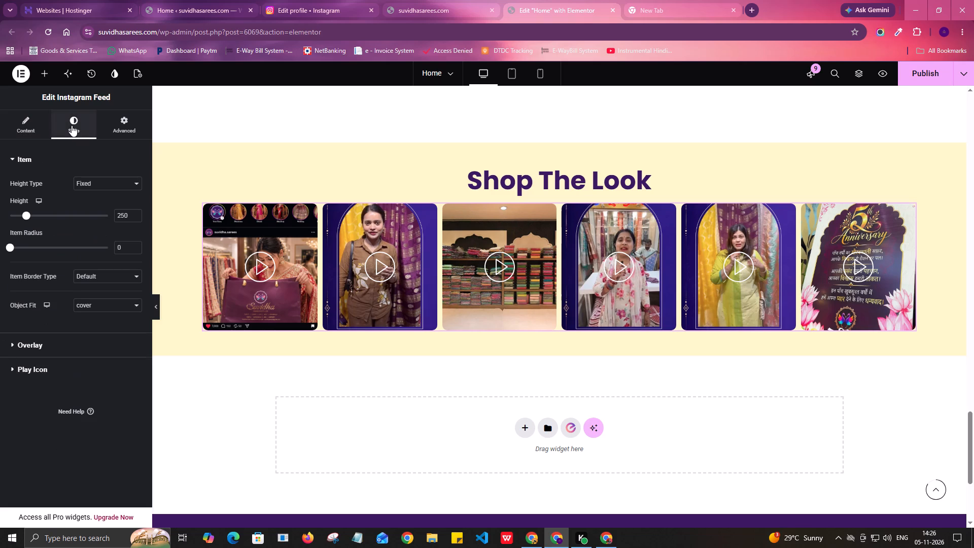
click(99, 185)
click(99, 207)
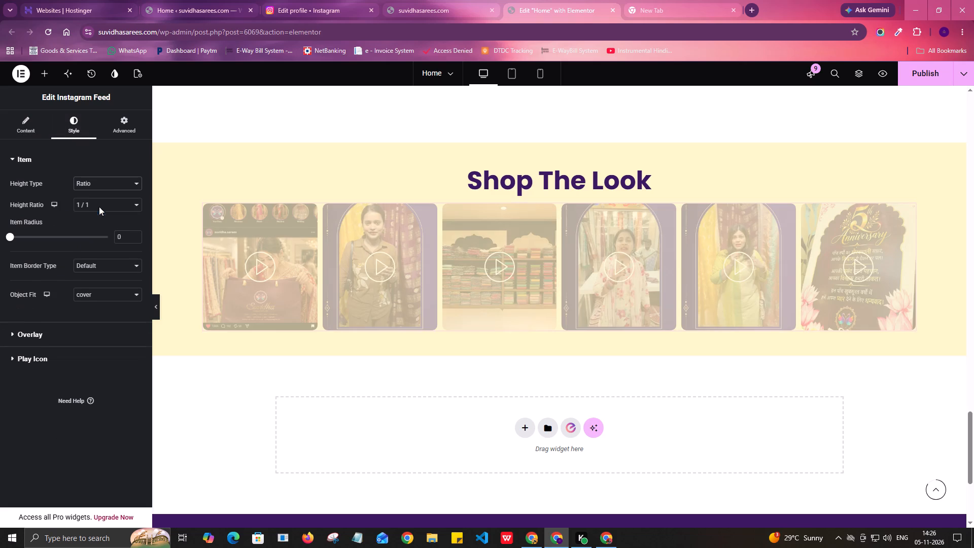
Try a 4 / 3 Height Ratio on the Instagram feed items and settle on 3 / 4.
click(98, 203)
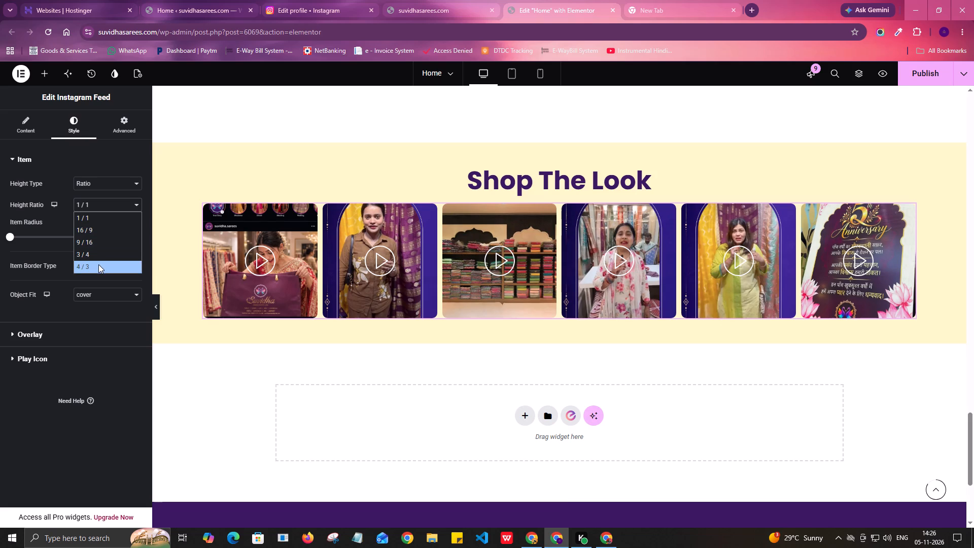
click(98, 263)
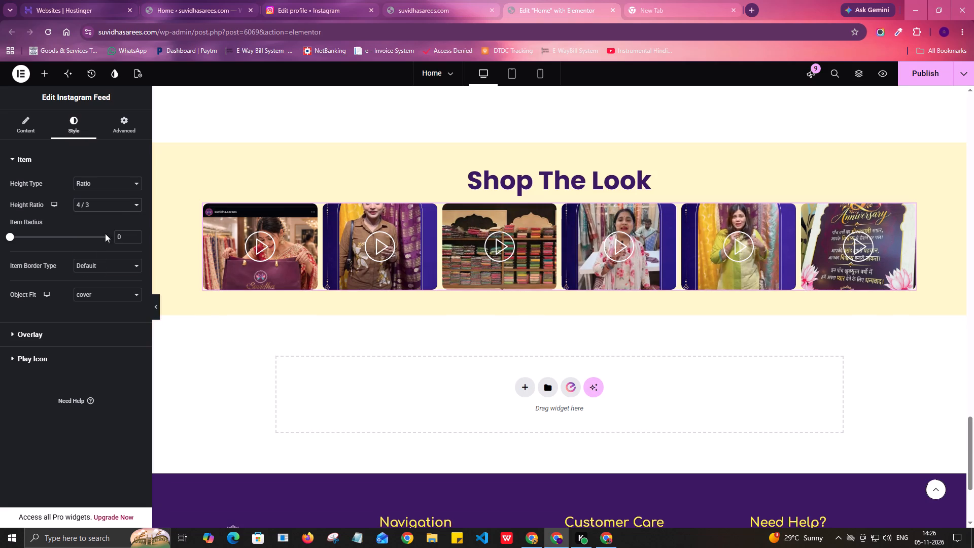
click(115, 208)
click(111, 255)
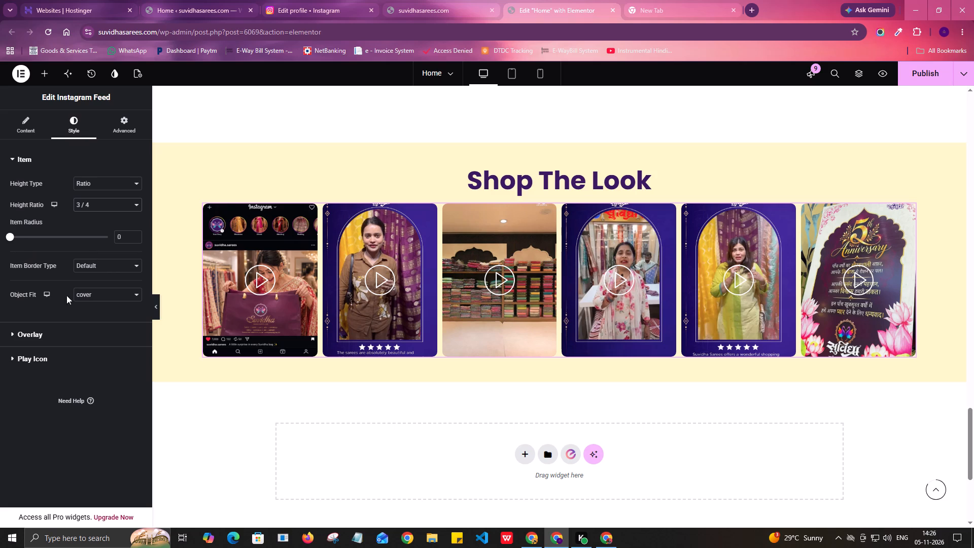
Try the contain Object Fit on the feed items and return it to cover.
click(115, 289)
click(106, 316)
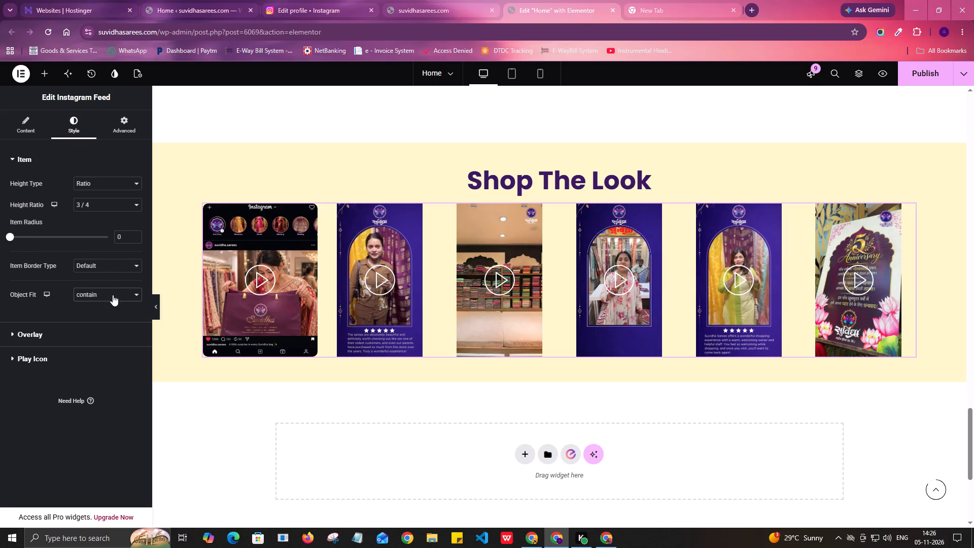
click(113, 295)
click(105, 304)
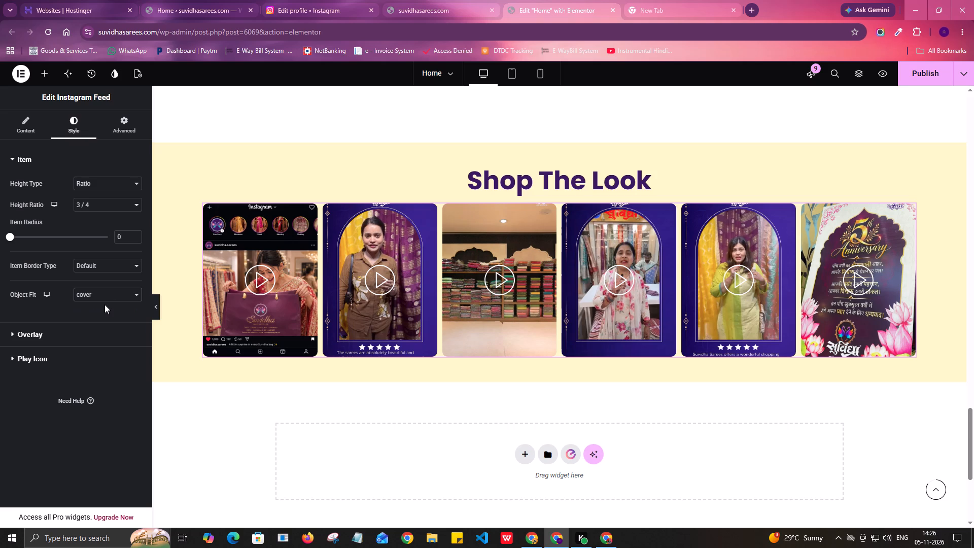
Set the feed's Overlay Background Color to semi-transparent black, #0000007A.
click(40, 334)
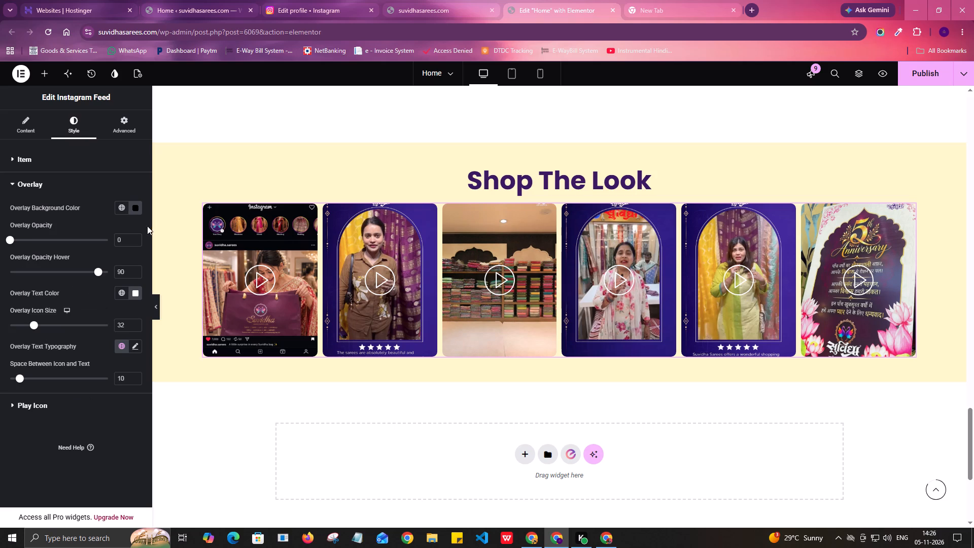
click(143, 210)
click(138, 209)
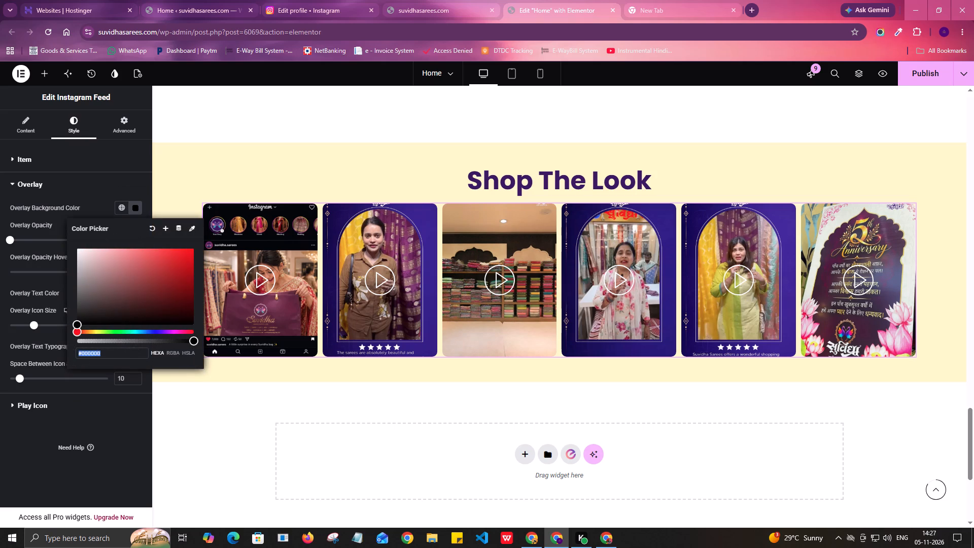
drag(164, 342, 90, 344)
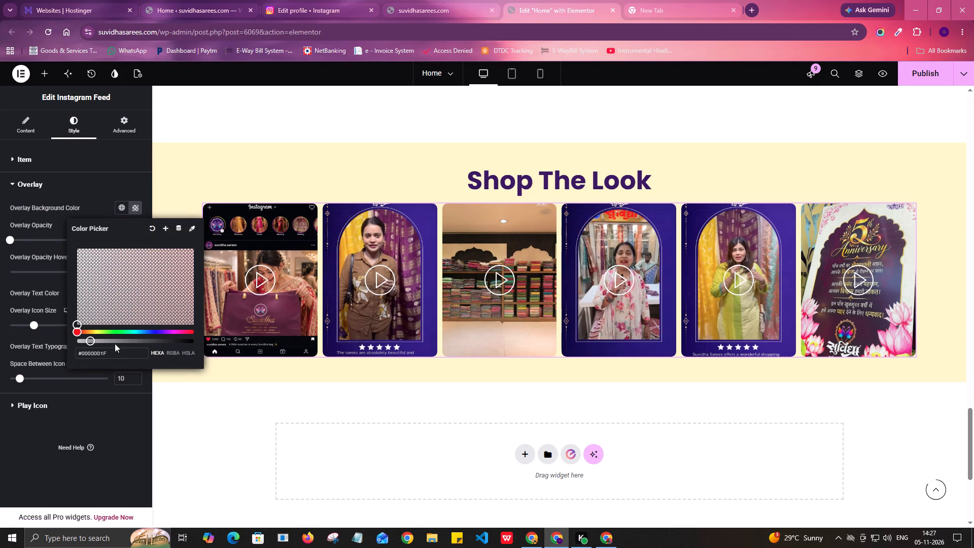
drag(109, 342, 116, 342)
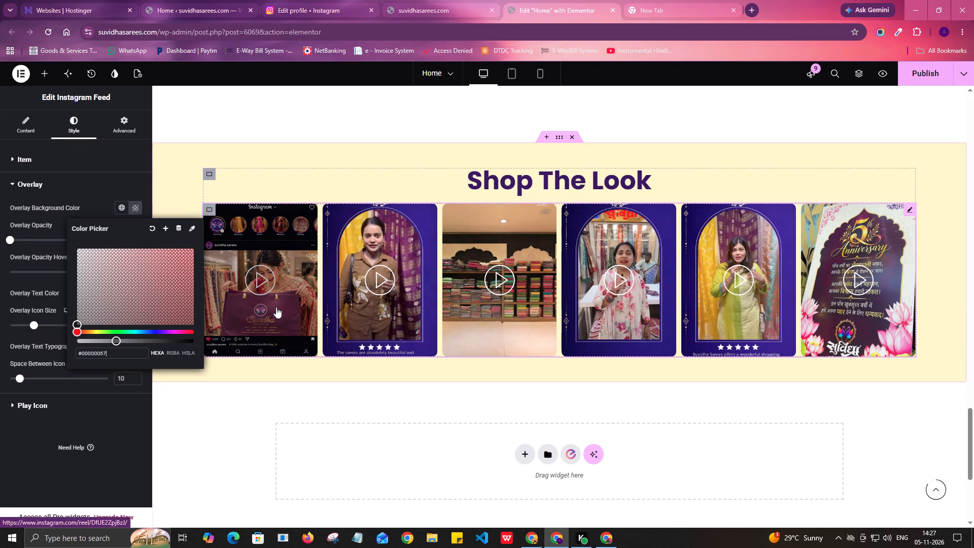
drag(121, 340, 133, 342)
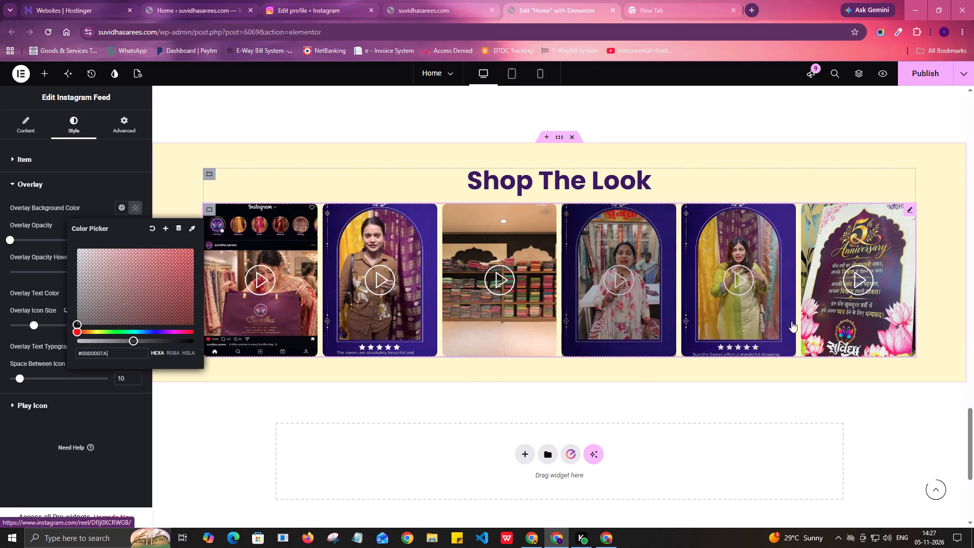
click(21, 444)
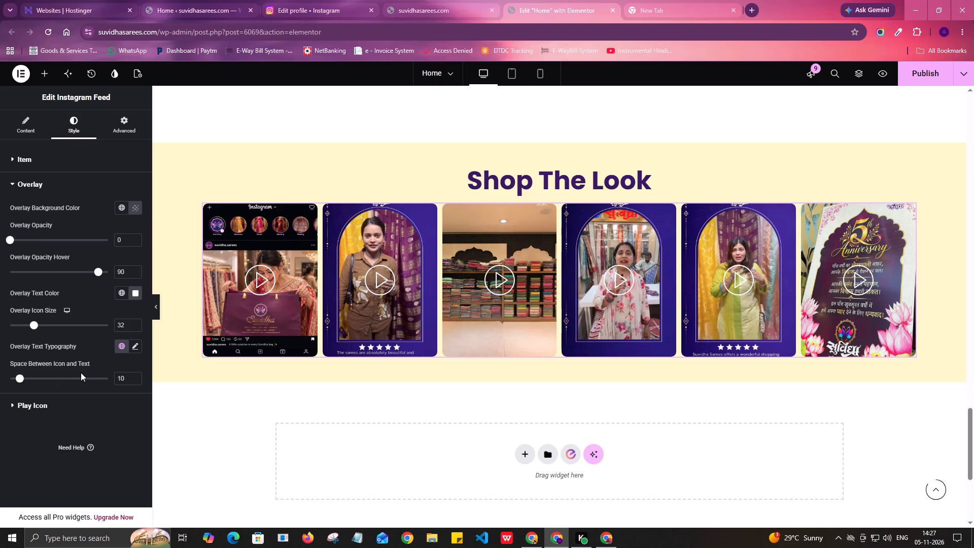
Reduce the feed's Play Icon Size to 22.
click(27, 405)
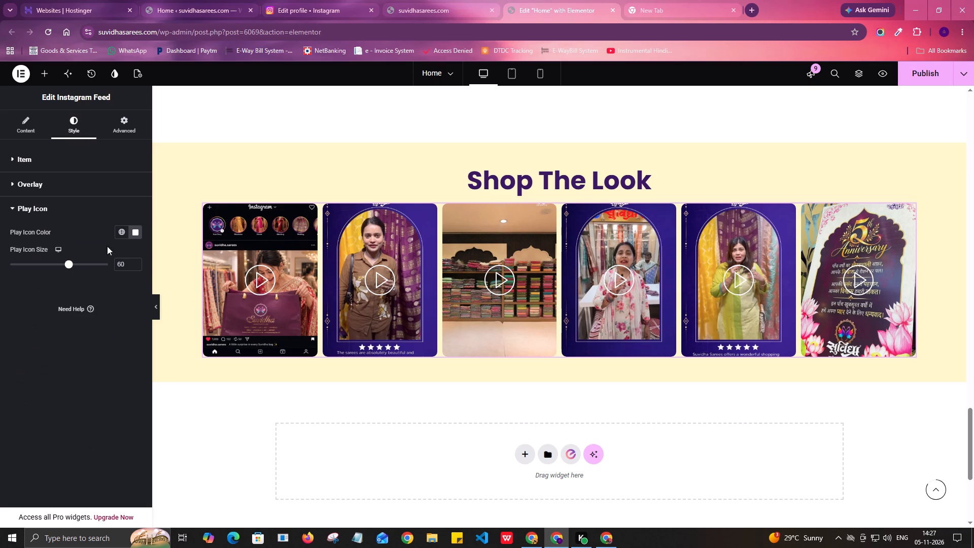
drag(70, 265, 33, 269)
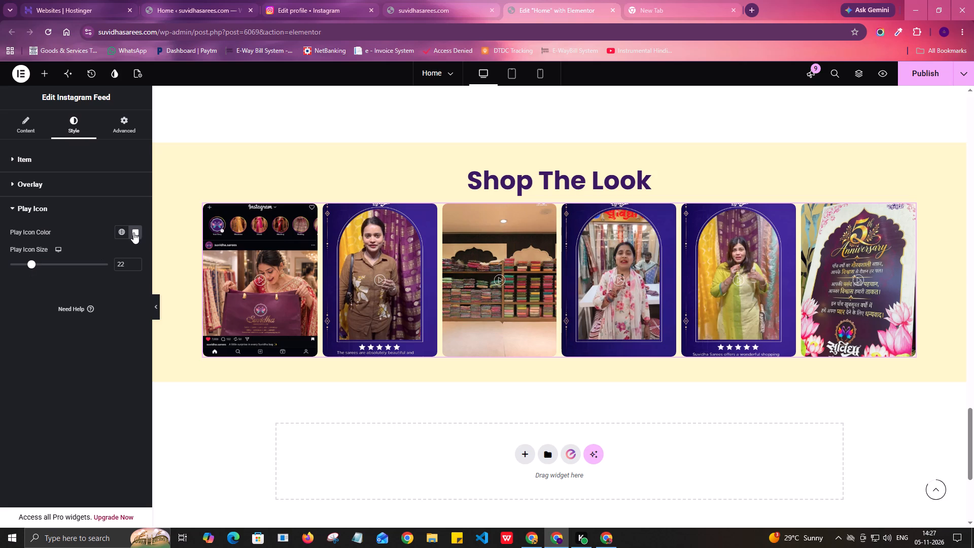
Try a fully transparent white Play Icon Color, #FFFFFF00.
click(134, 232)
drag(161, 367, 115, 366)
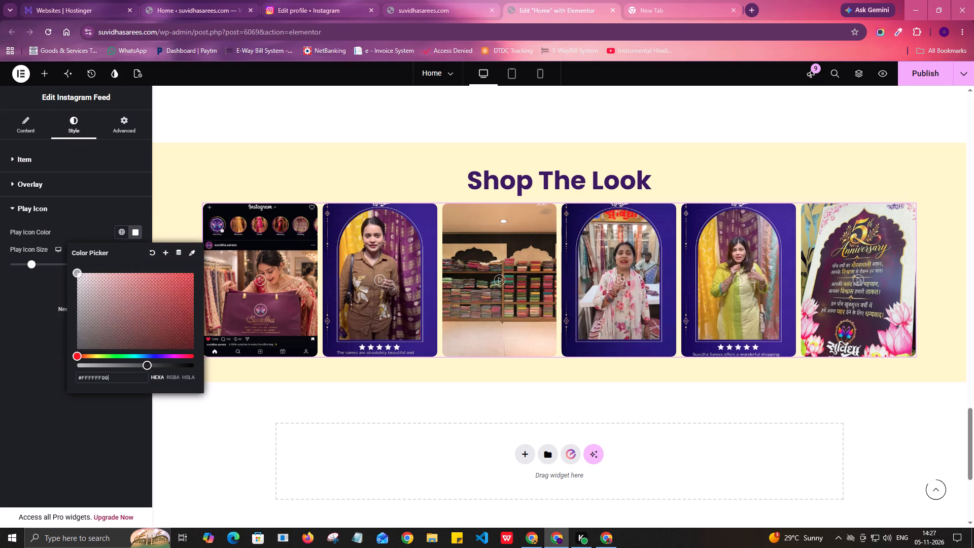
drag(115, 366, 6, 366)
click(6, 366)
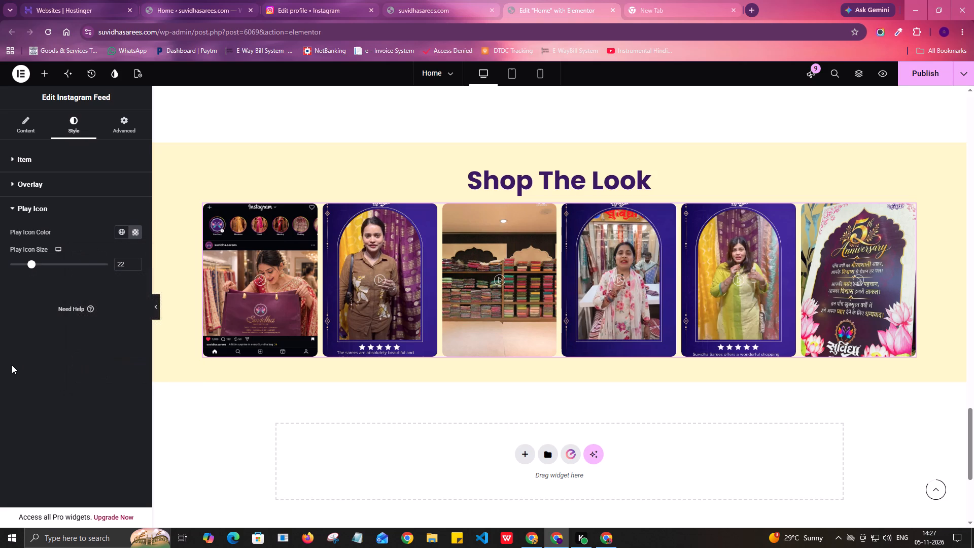
Clear the custom Play Icon Color of the Instagram feed.
click(134, 233)
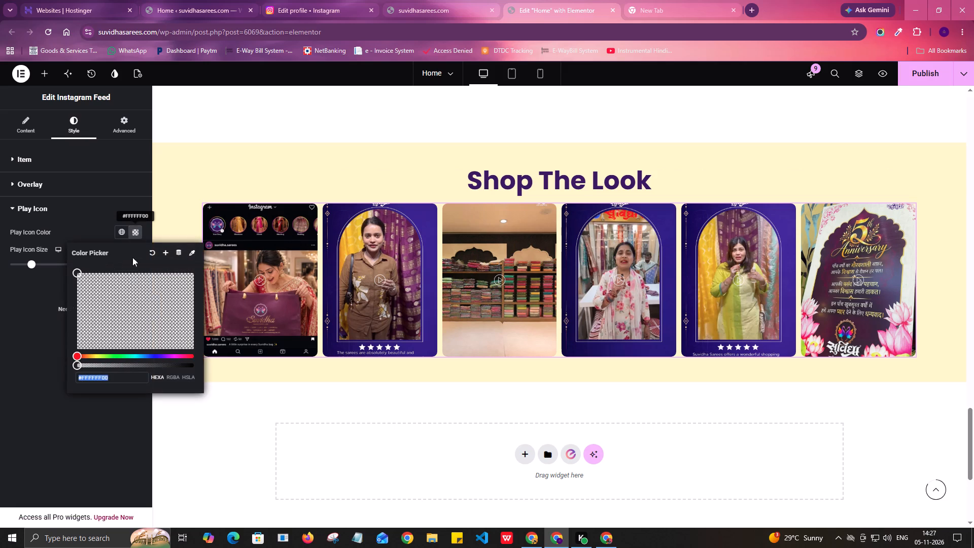
click(153, 255)
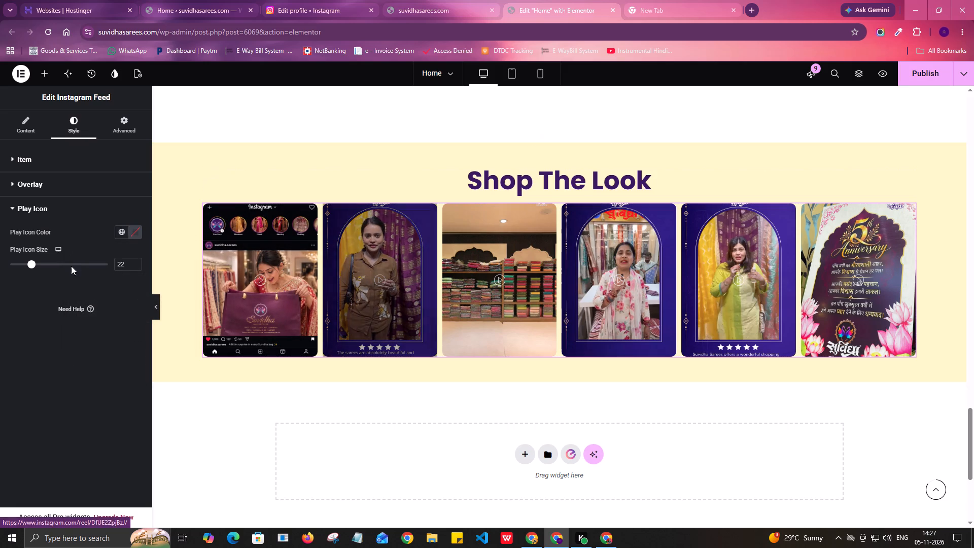
Look through the Instagram feed widget's content, style and advanced settings for further display options.
click(28, 160)
click(28, 160)
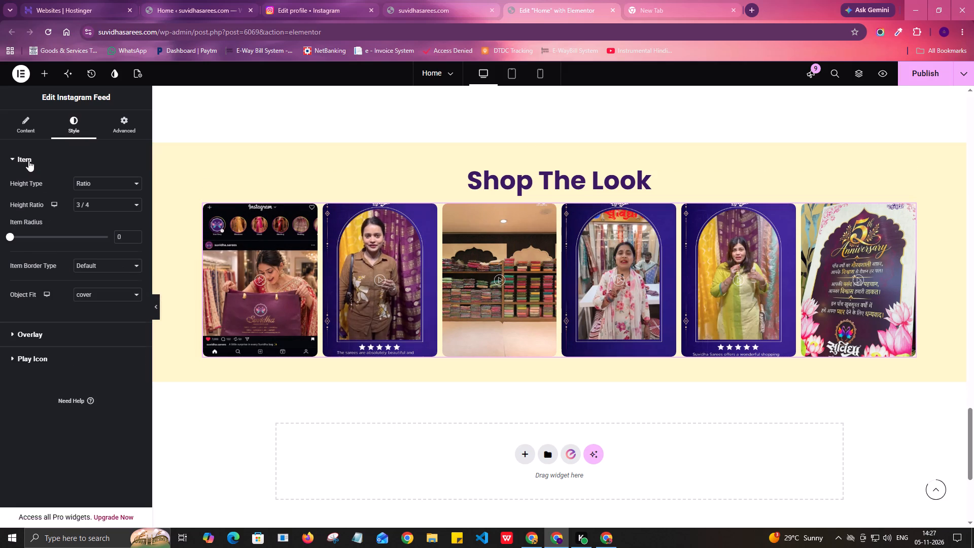
click(27, 133)
click(38, 360)
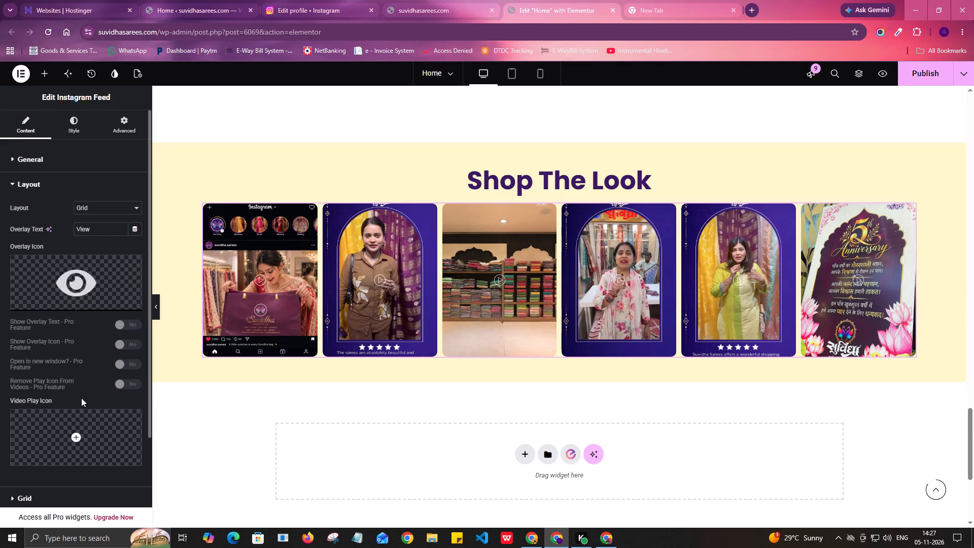
scroll(81, 398, down, 1)
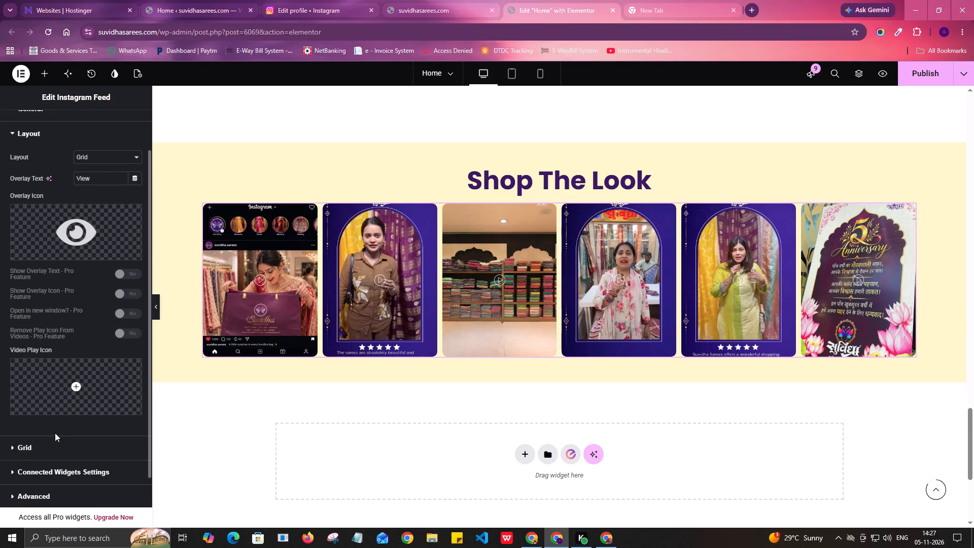
click(45, 447)
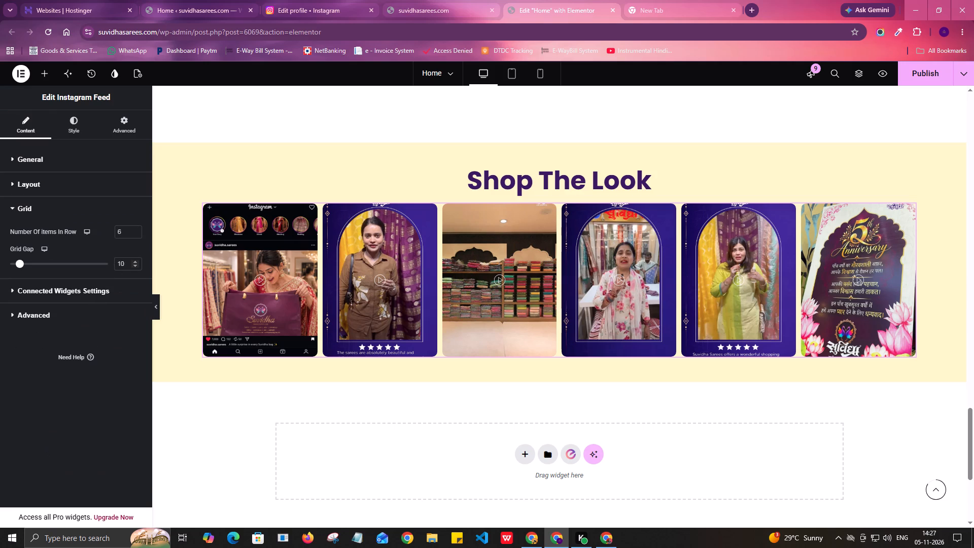
click(40, 312)
click(83, 121)
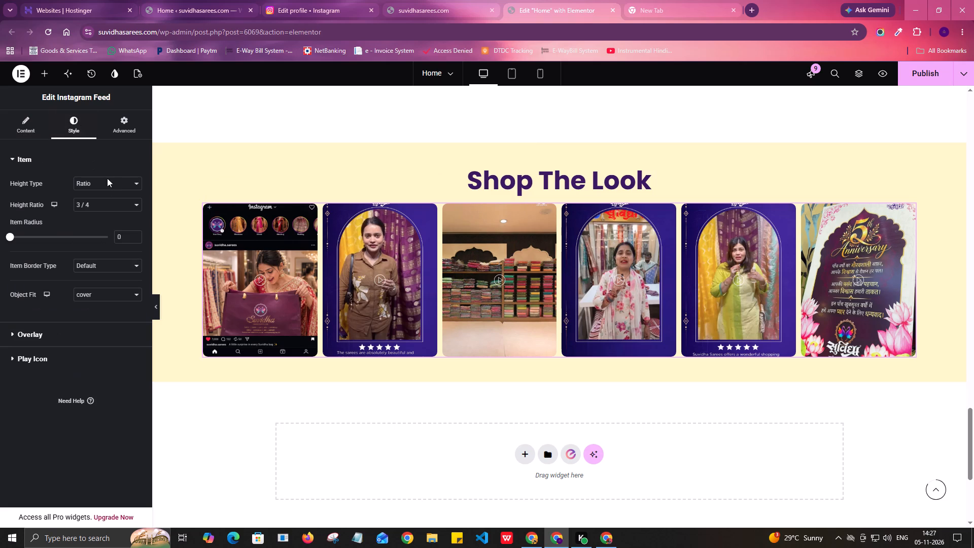
click(36, 355)
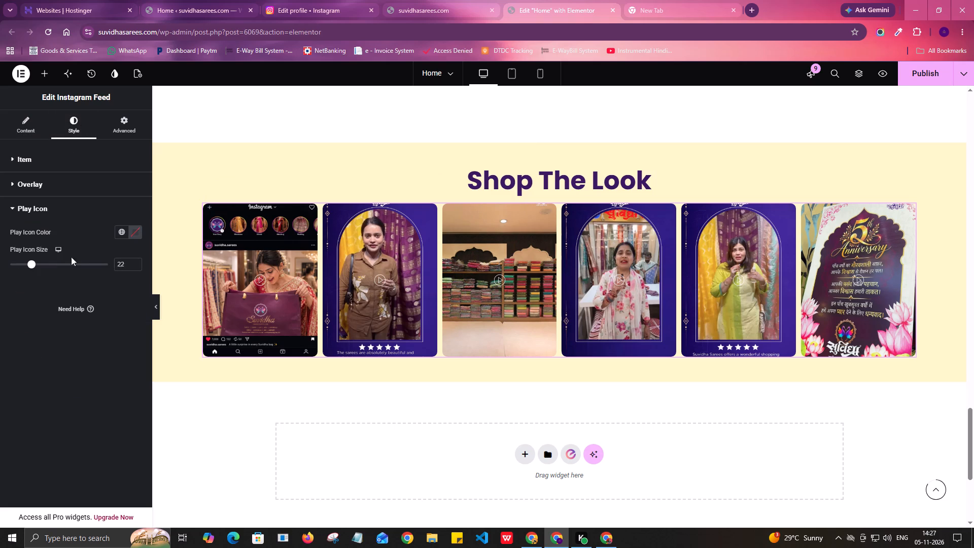
click(44, 188)
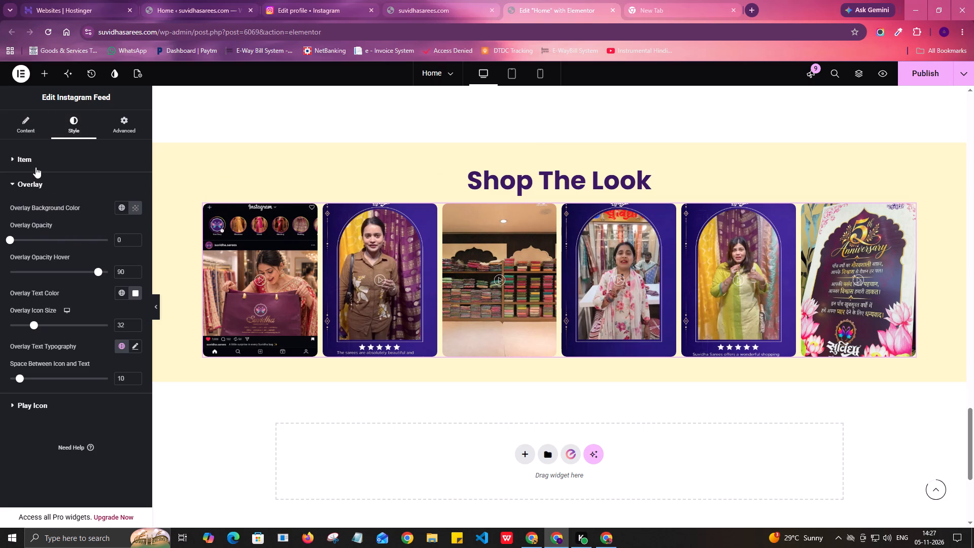
click(32, 161)
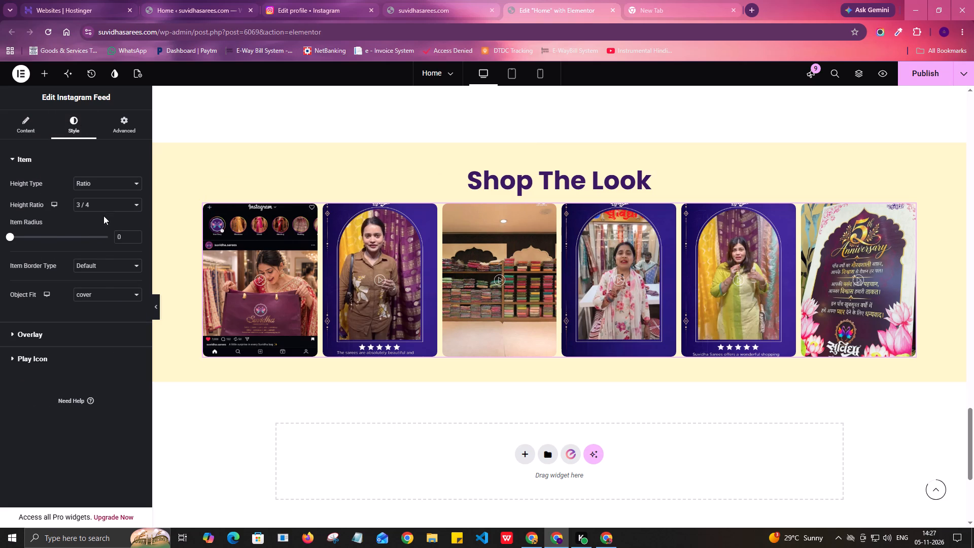
click(115, 132)
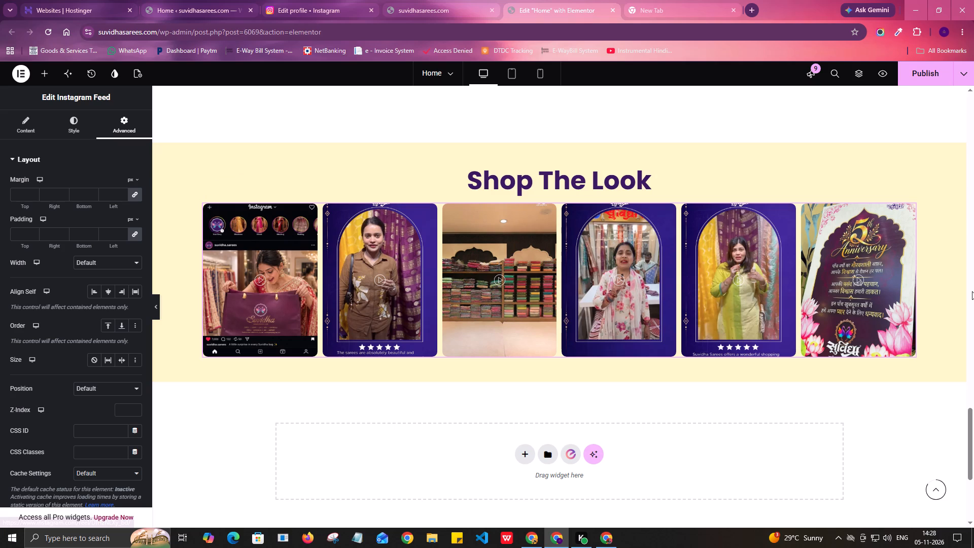
Examine the Shop The Look section together with the Favourite Picks products above it and the area below.
scroll(477, 358, up, 7)
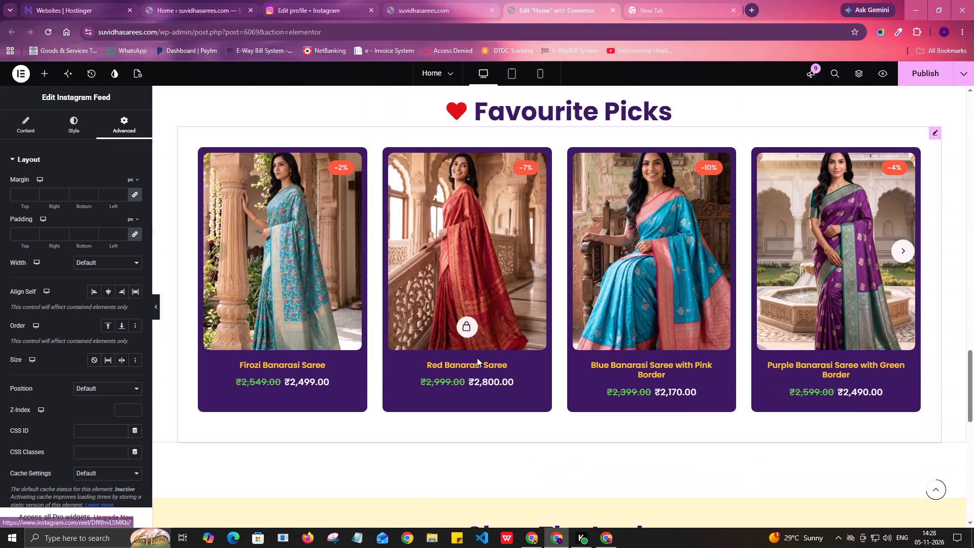
scroll(477, 358, down, 5)
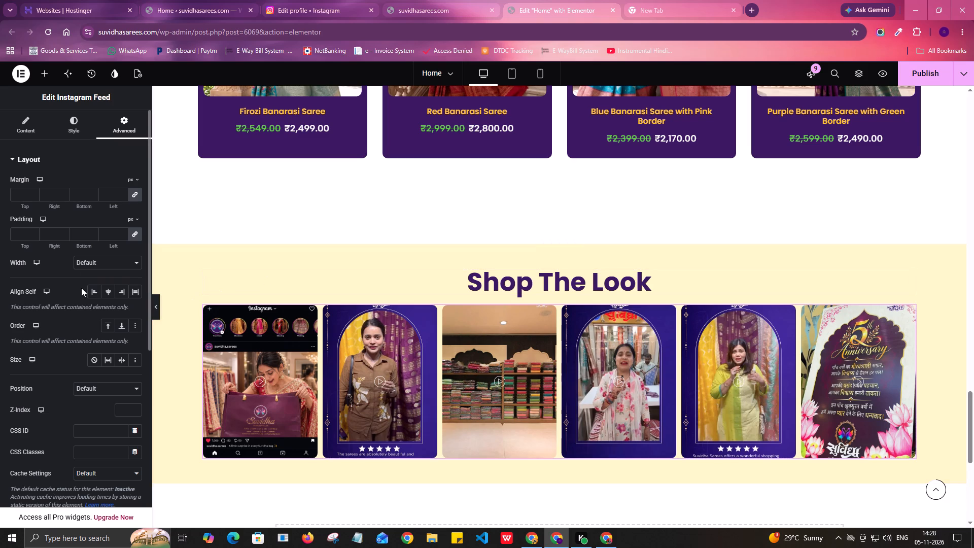
scroll(73, 292, up, 6)
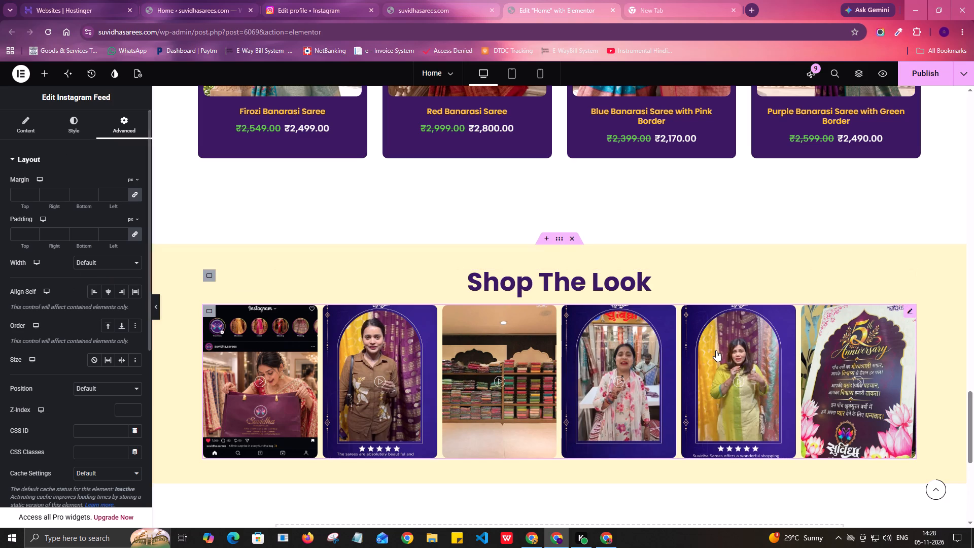
scroll(710, 350, down, 2)
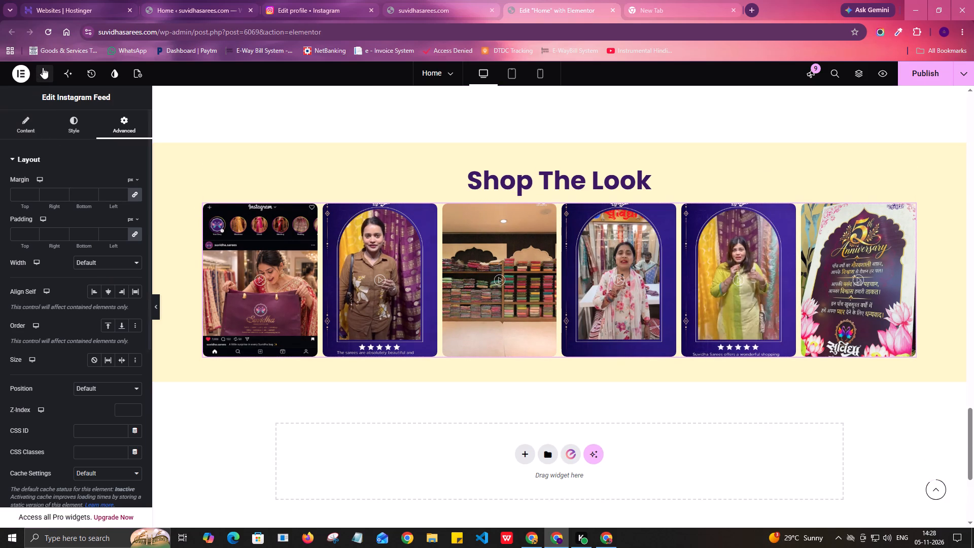
scroll(529, 233, down, 2)
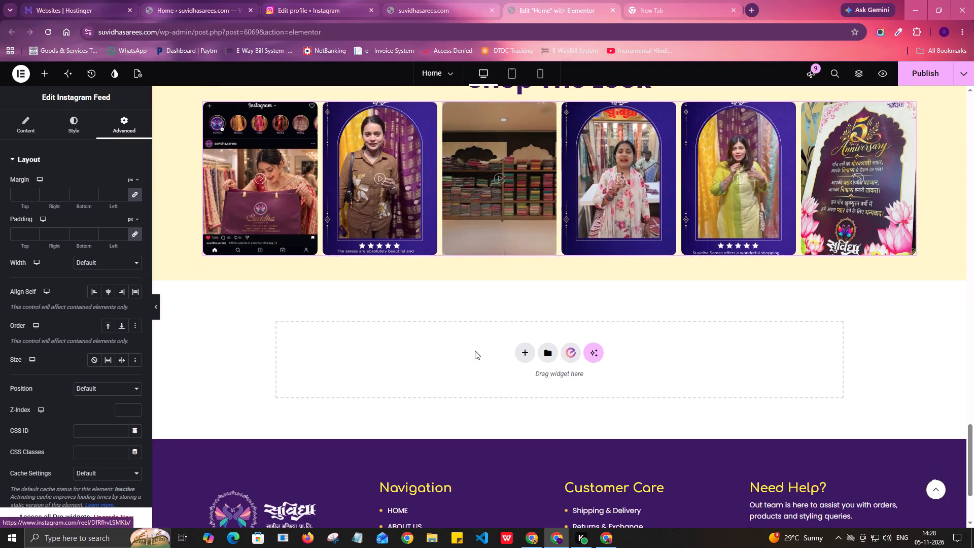
scroll(475, 351, up, 2)
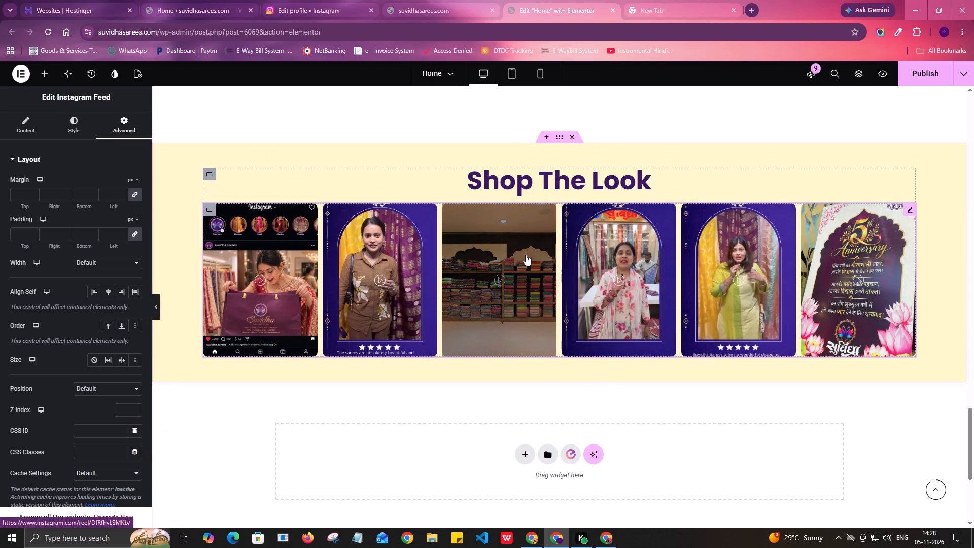
Open the Shop The Look heading for editing.
click(658, 185)
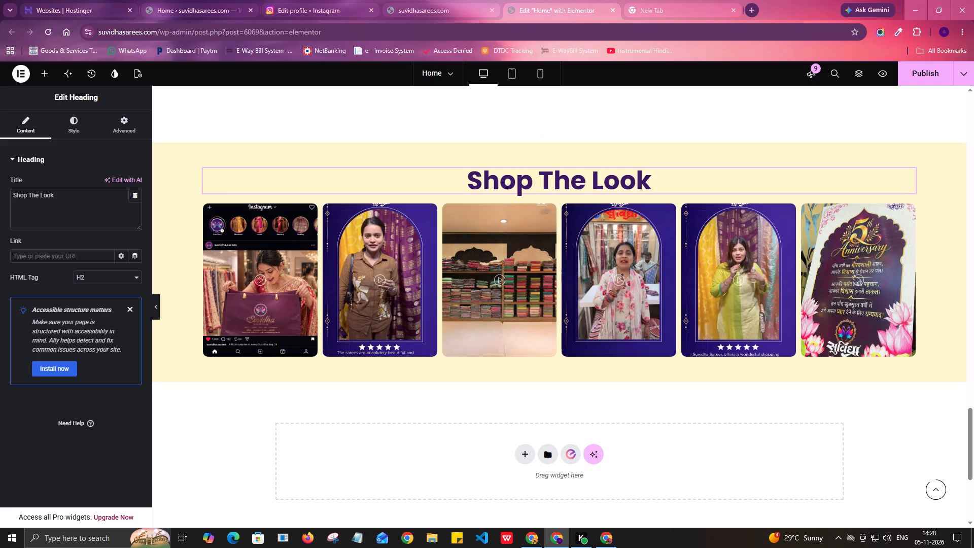
Replace the "Shop The Look" heading text with "Glance Of Our Socials".
click(81, 210)
key(ctrl+a)
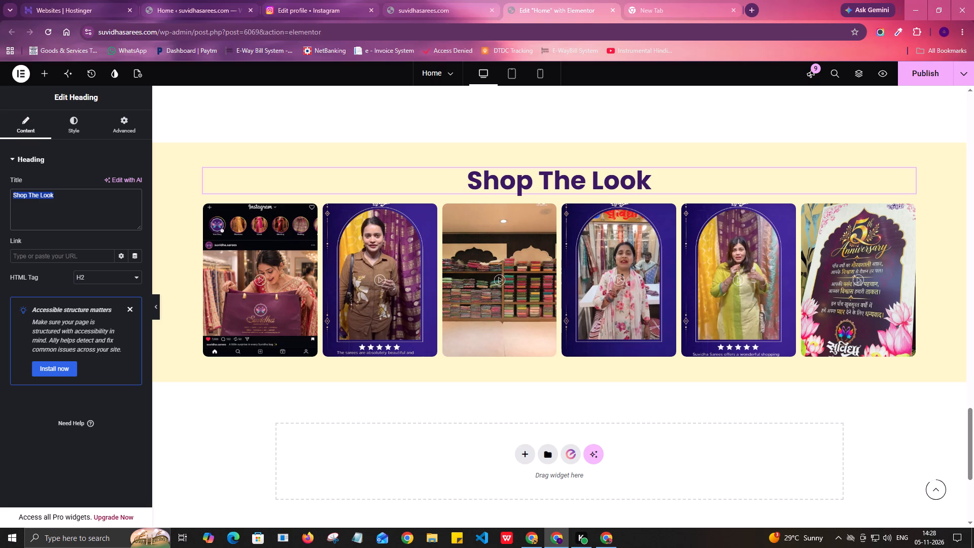
text(Glance Of Our Socials)
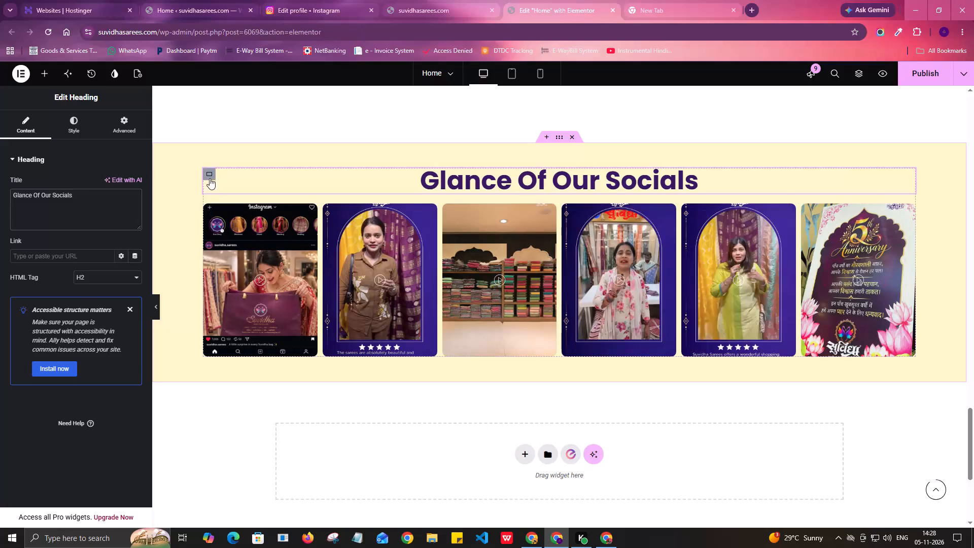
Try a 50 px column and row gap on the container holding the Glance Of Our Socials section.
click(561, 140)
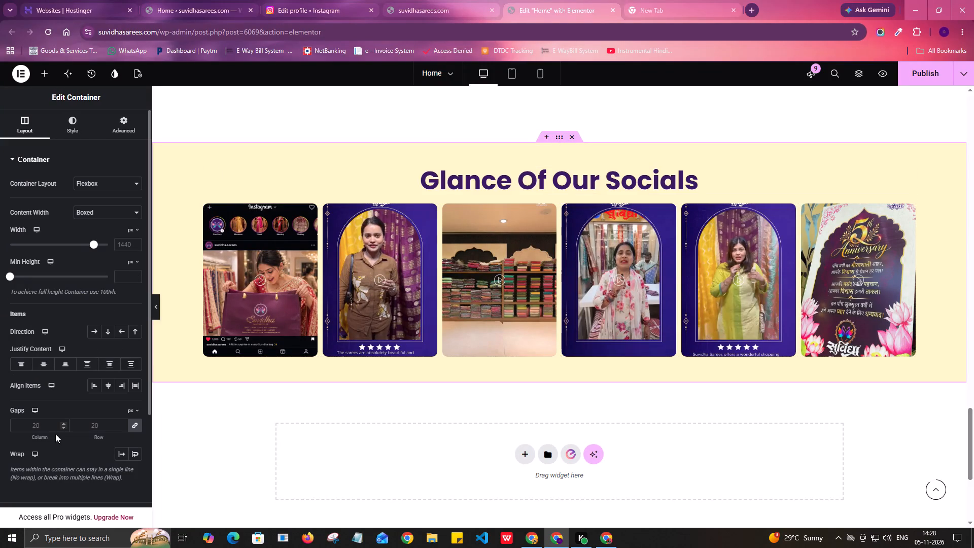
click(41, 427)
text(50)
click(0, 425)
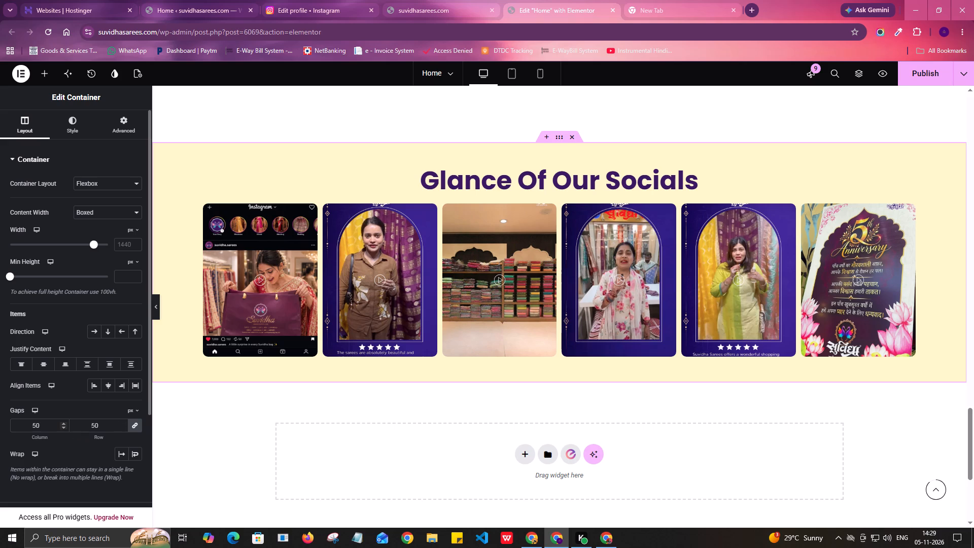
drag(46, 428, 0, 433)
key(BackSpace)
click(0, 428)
Unlink the Instagram feed widget's margin values and set only its top margin to 30 px.
click(910, 209)
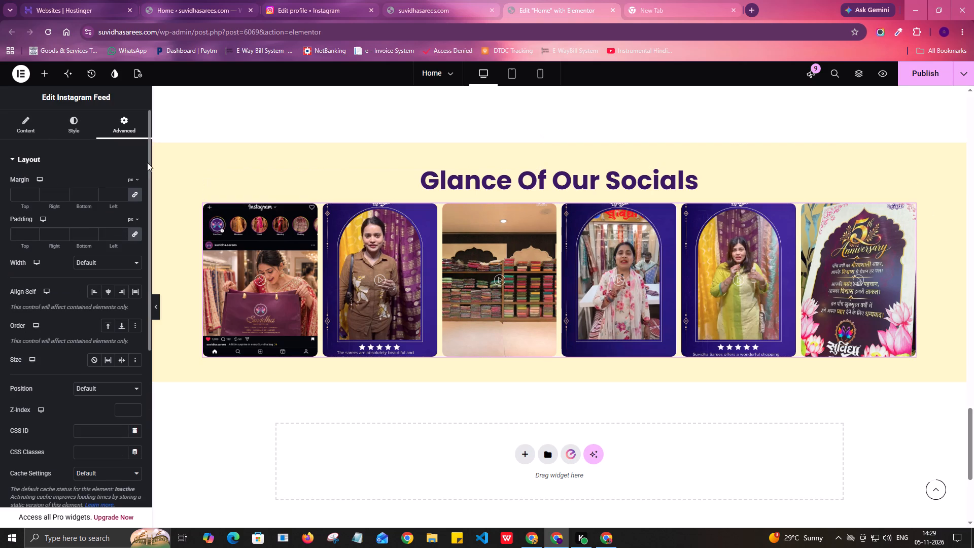
click(138, 194)
click(13, 192)
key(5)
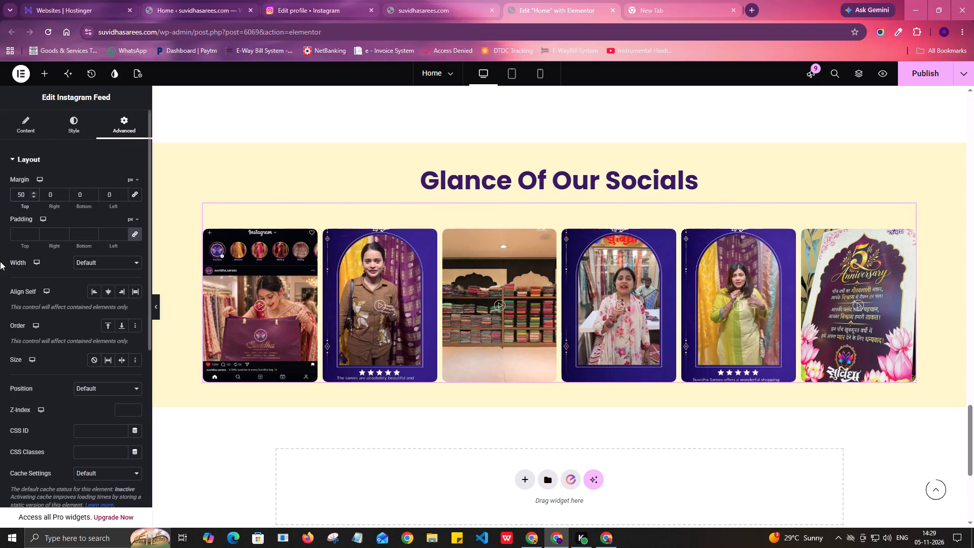
key(BackSpace)
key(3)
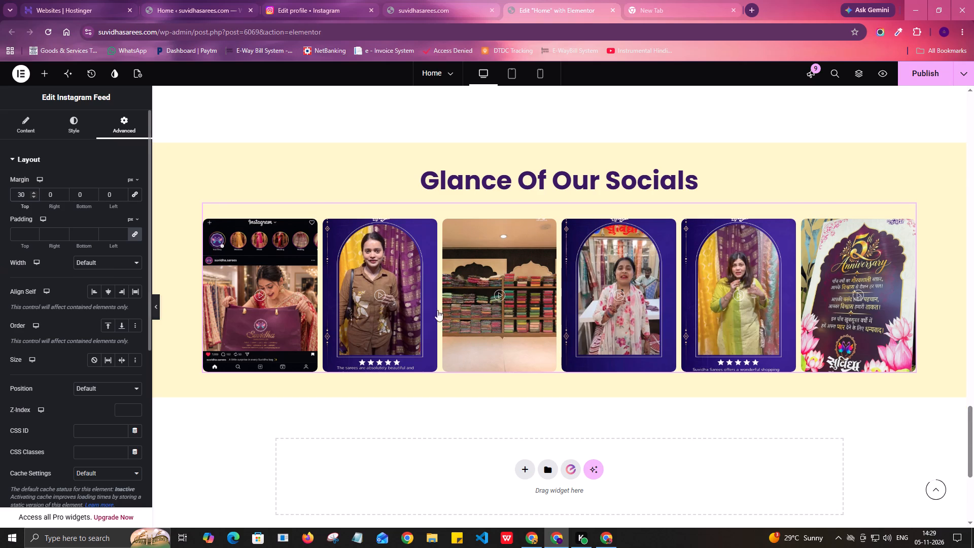
click(0, 297)
Preview the Home page at full width, examining the layout from the socials section up to Popular products and back to Favourite Picks.
click(157, 307)
scroll(158, 381, up, 2)
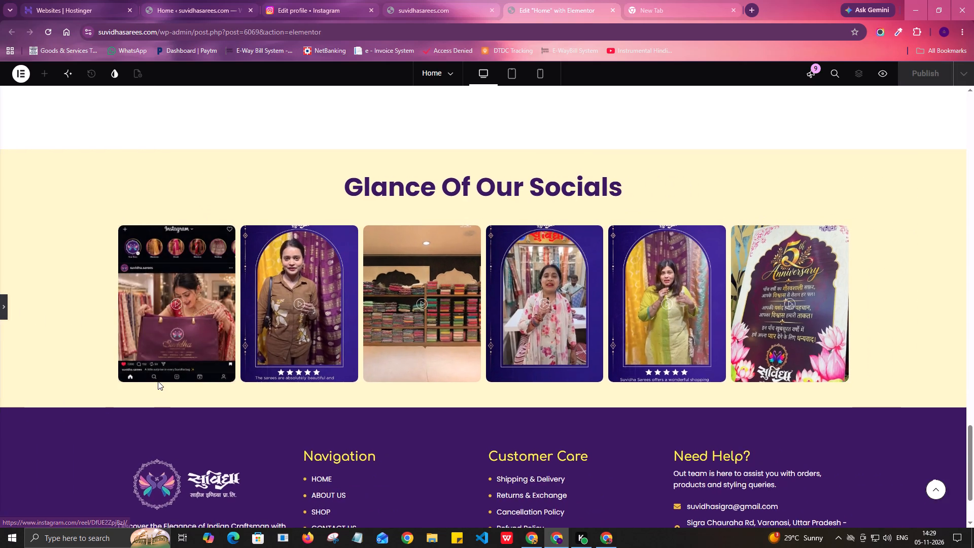
scroll(158, 381, up, 8)
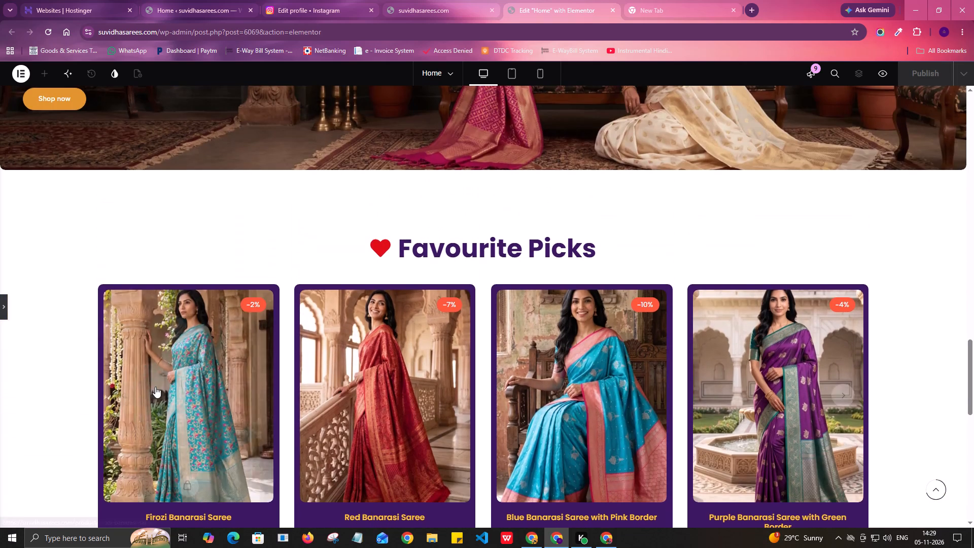
scroll(155, 387, down, 1)
scroll(155, 387, up, 1)
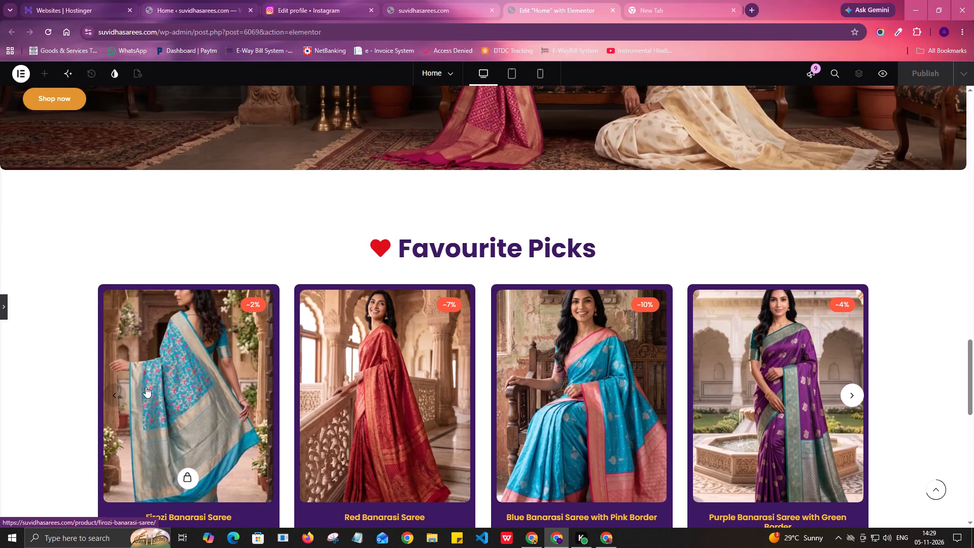
scroll(146, 387, up, 15)
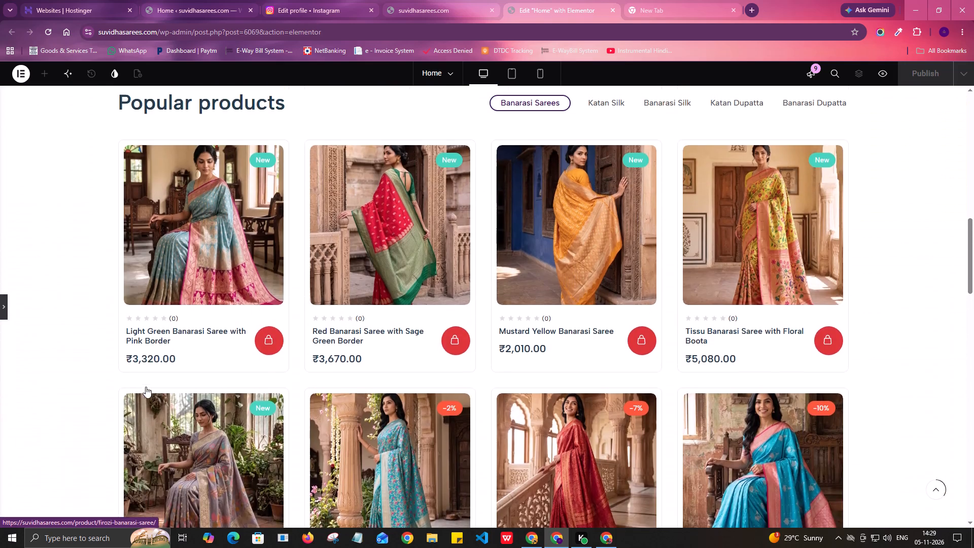
scroll(146, 387, up, 8)
scroll(146, 387, down, 8)
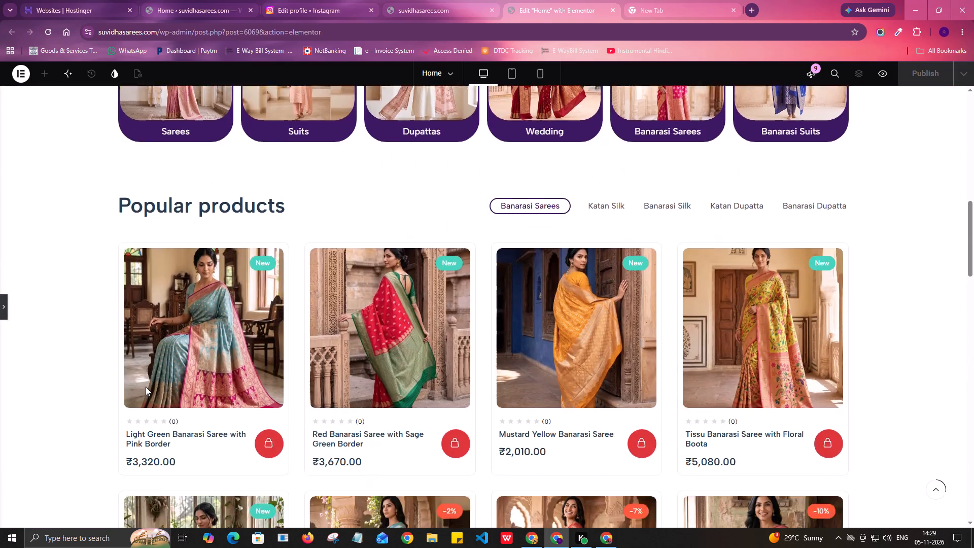
scroll(146, 387, down, 17)
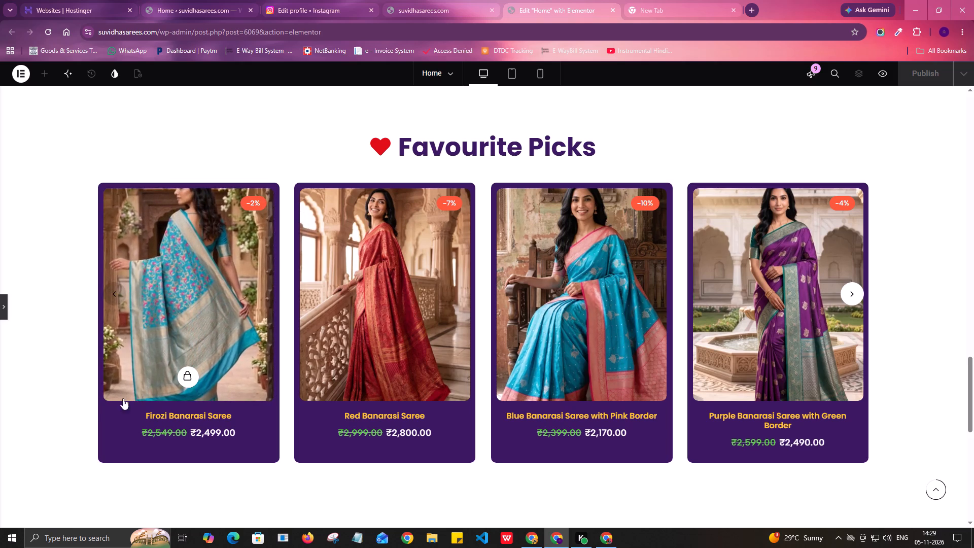
Review the page preview around the banner, Favourite Picks and Glance Of Our Socials sections in desktop view.
scroll(51, 427, down, 4)
scroll(50, 427, up, 11)
scroll(50, 427, down, 4)
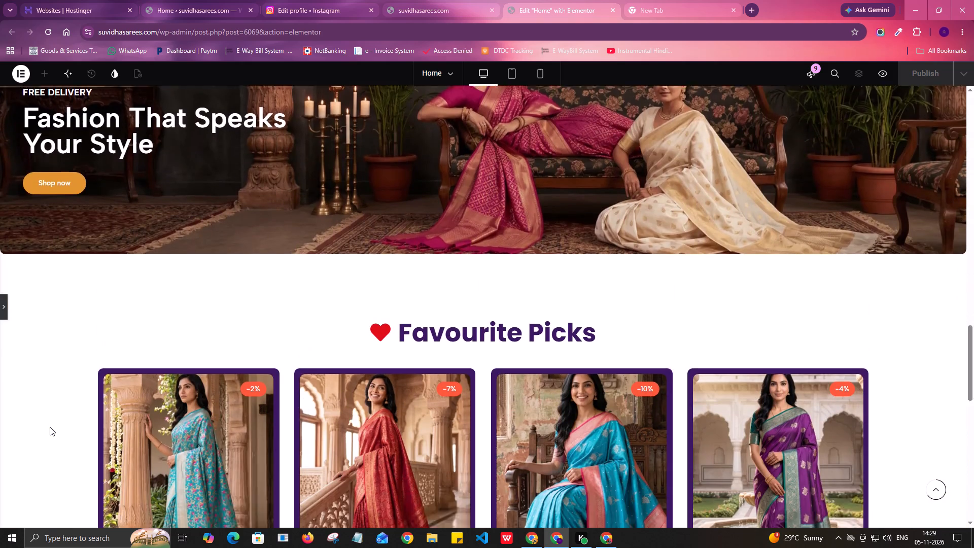
scroll(50, 427, down, 6)
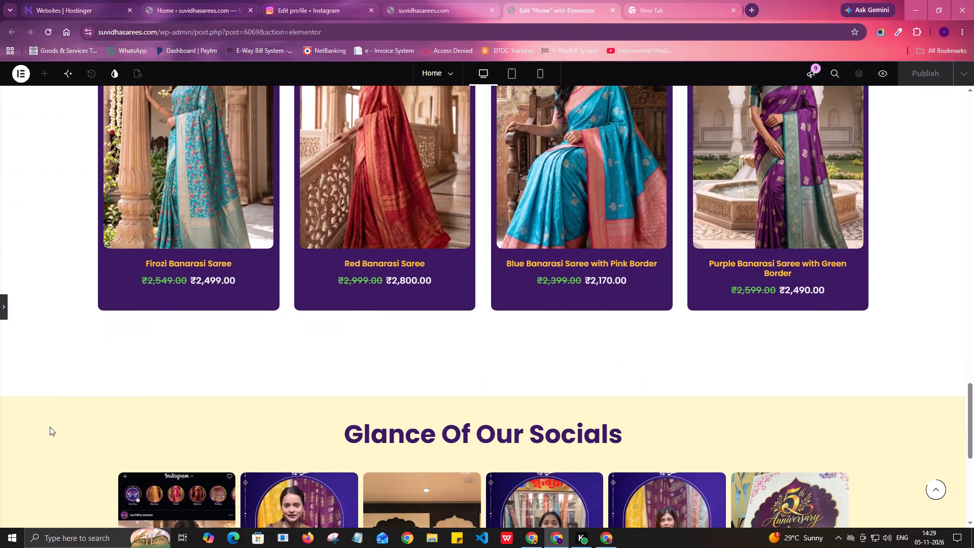
scroll(121, 454, up, 2)
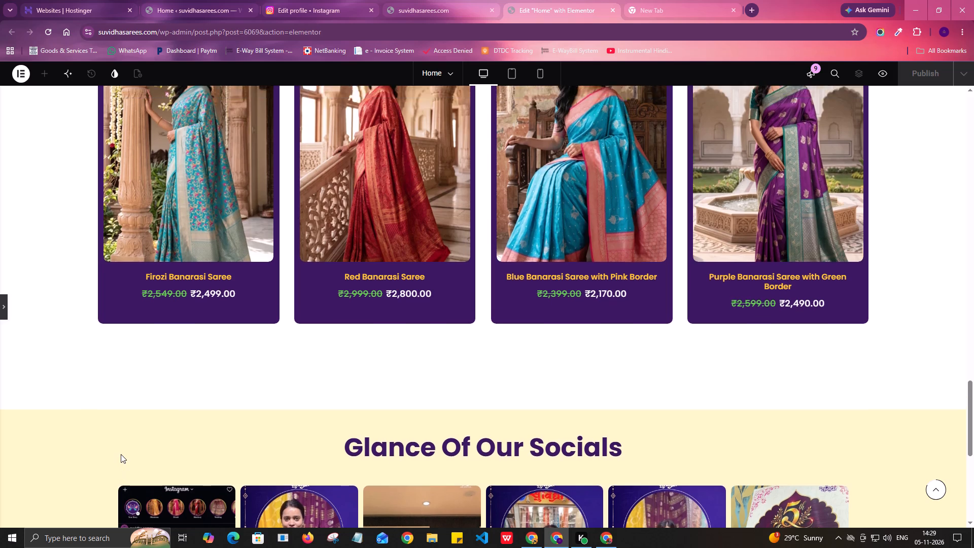
scroll(121, 454, up, 13)
scroll(121, 454, down, 1)
scroll(121, 454, up, 7)
scroll(121, 454, down, 14)
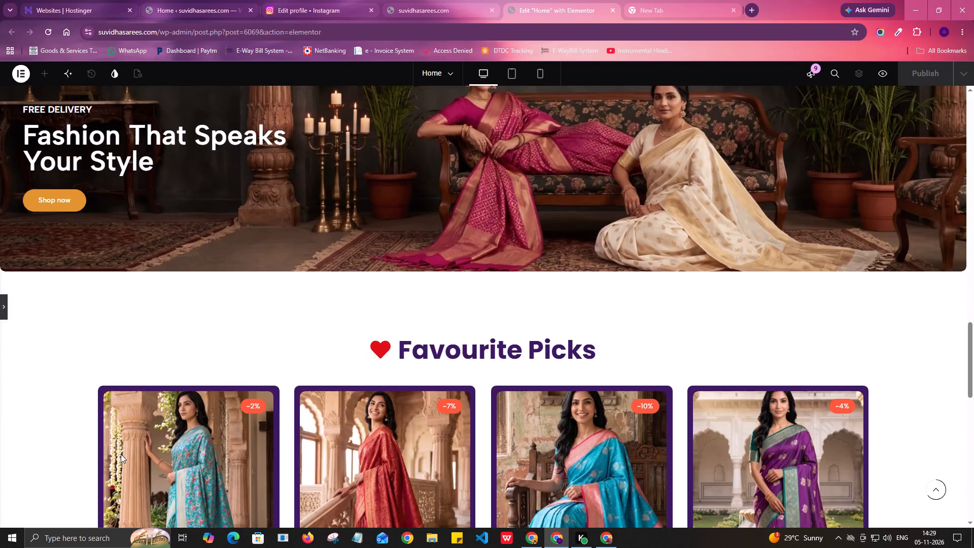
scroll(121, 454, down, 7)
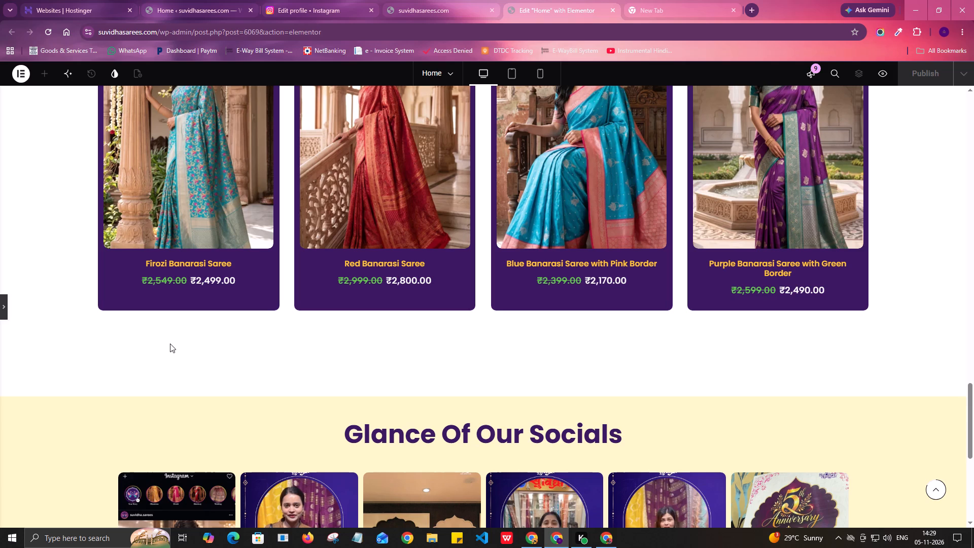
Review the desktop preview of the Home page from Favourite Picks back up to Featured Categories.
scroll(155, 345, up, 11)
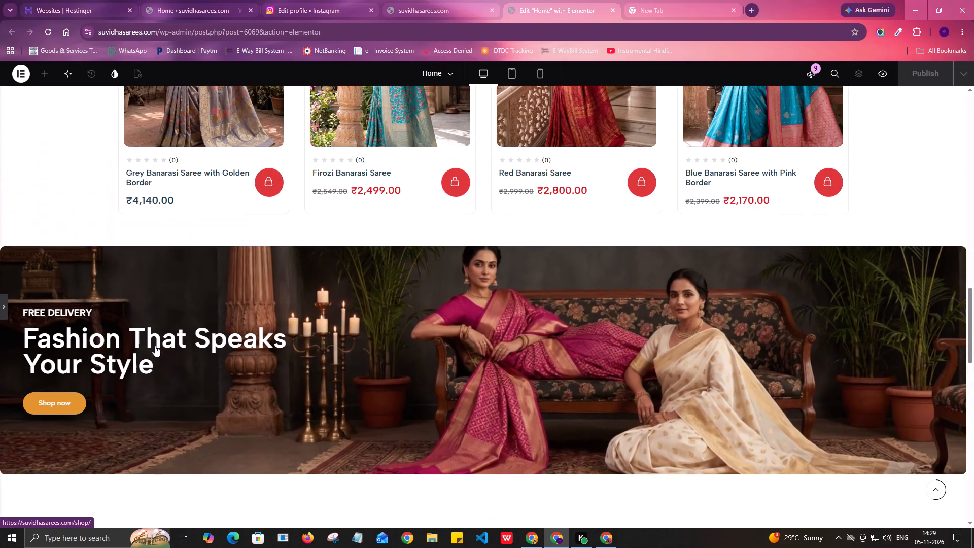
scroll(754, 311, up, 3)
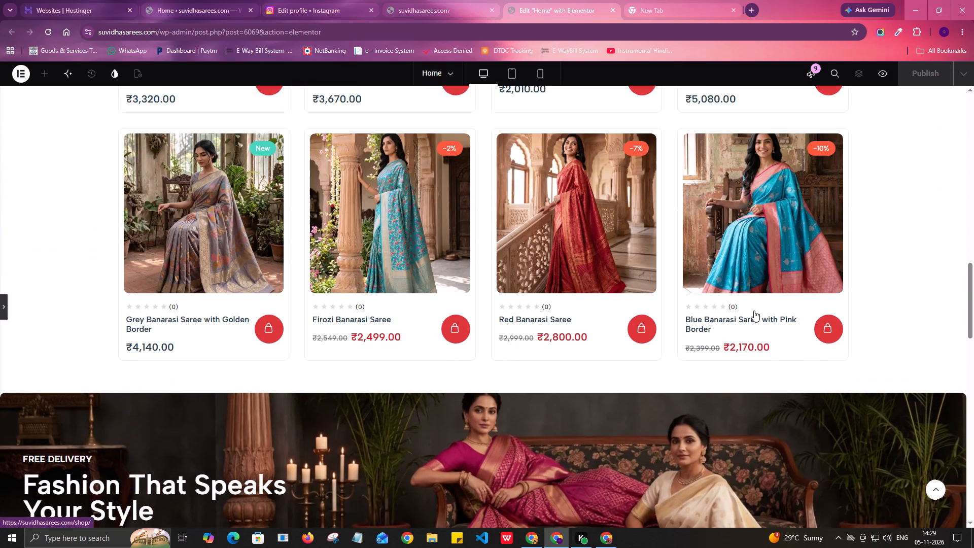
scroll(754, 311, up, 3)
scroll(636, 319, up, 9)
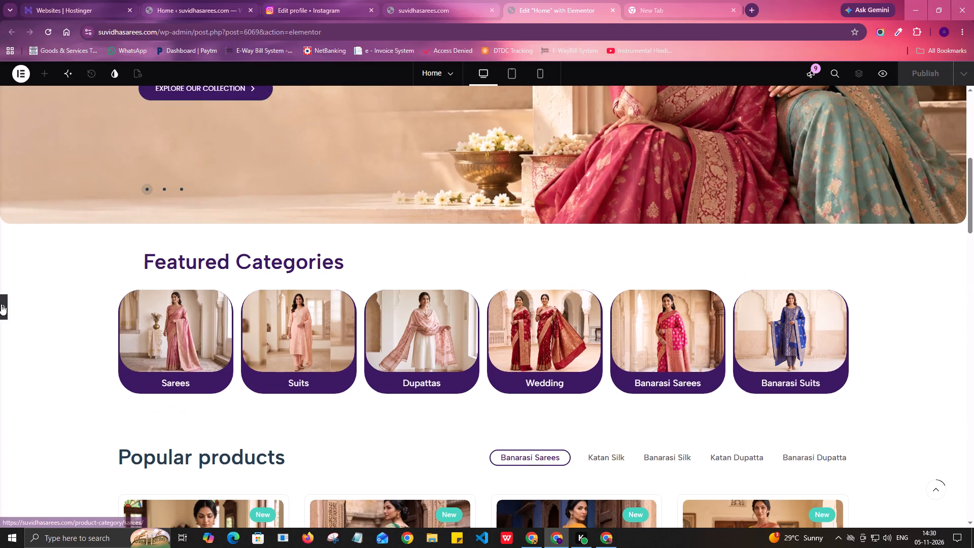
Bring back the editing panel and publish the Home page changes.
click(1, 304)
click(921, 76)
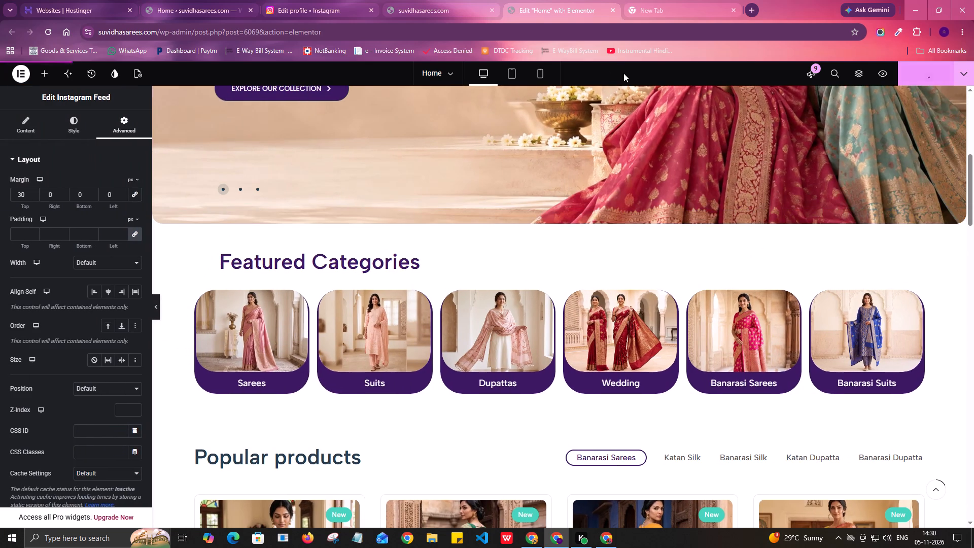
Examine the Home page in the mobile portrait preview, from the top banner through Featured Categories to Popular products.
click(539, 77)
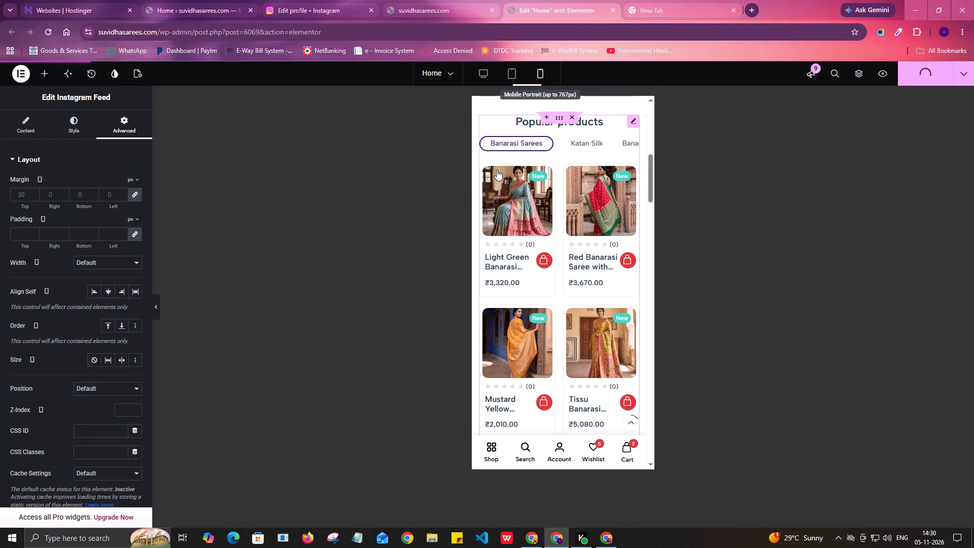
scroll(568, 229, up, 8)
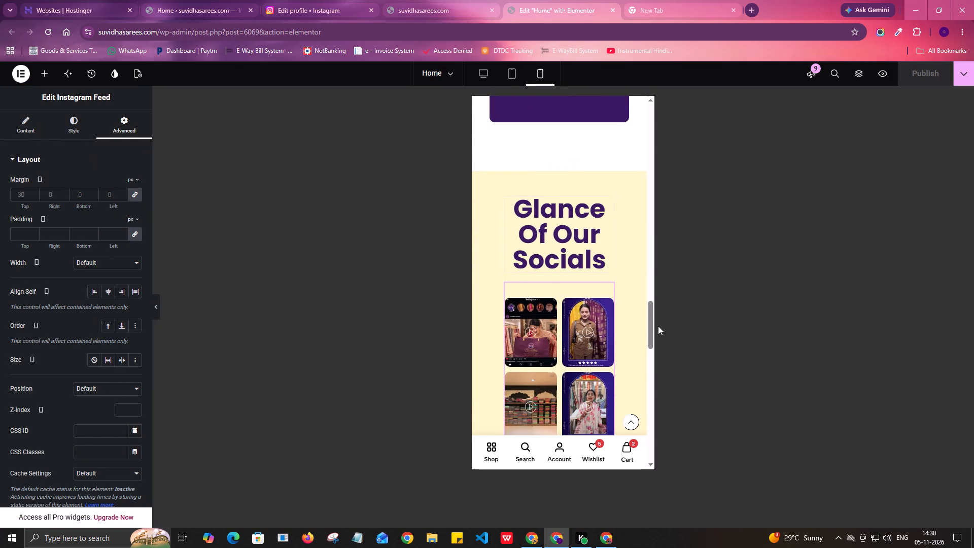
drag(651, 323, 651, 123)
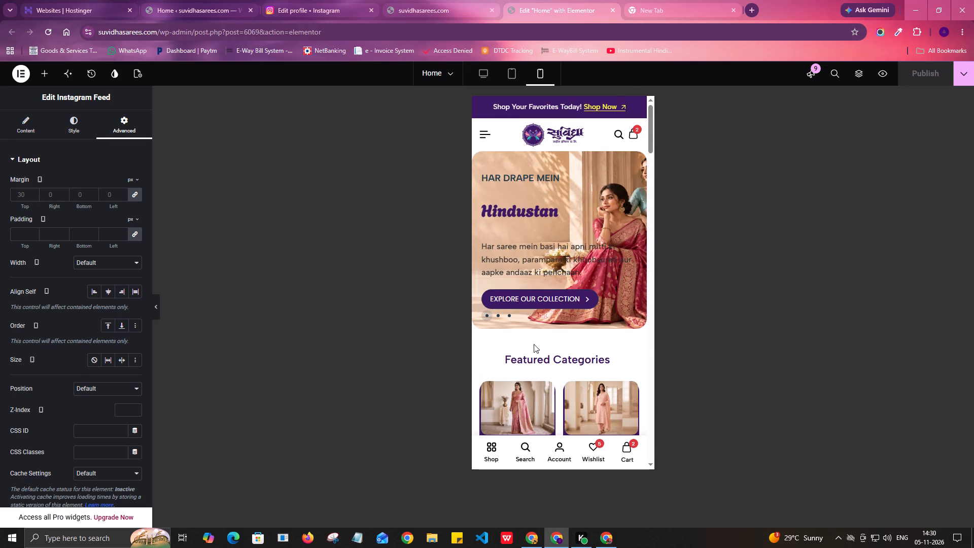
scroll(549, 351, down, 1)
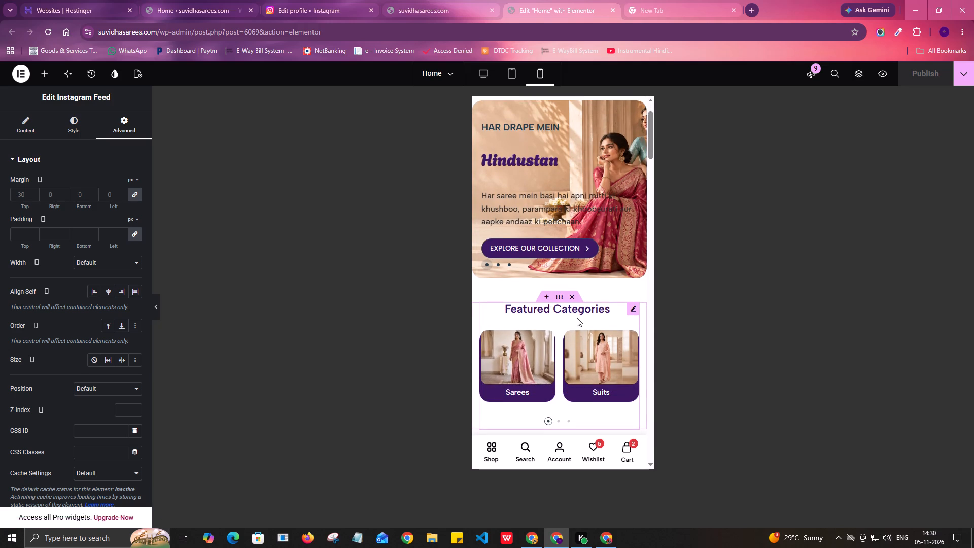
scroll(577, 406, down, 1)
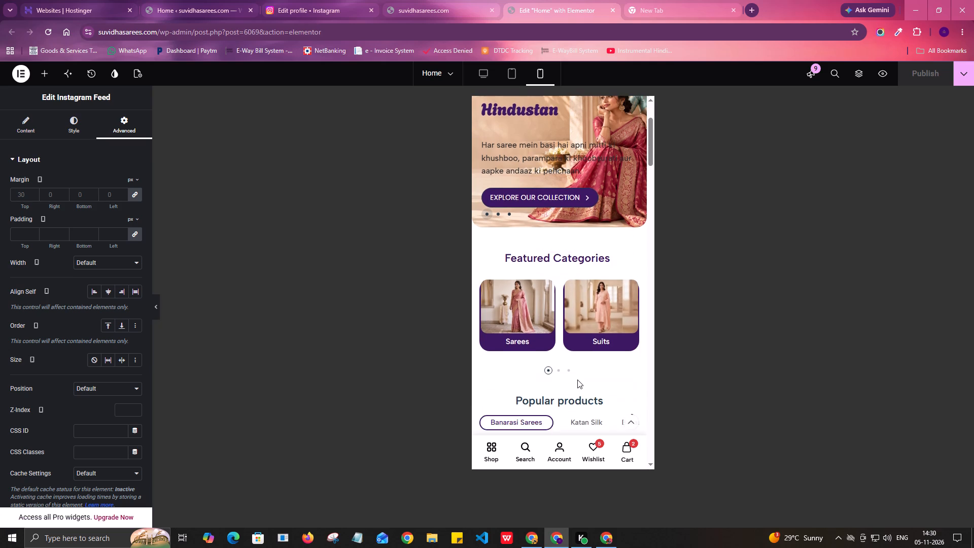
scroll(577, 380, down, 4)
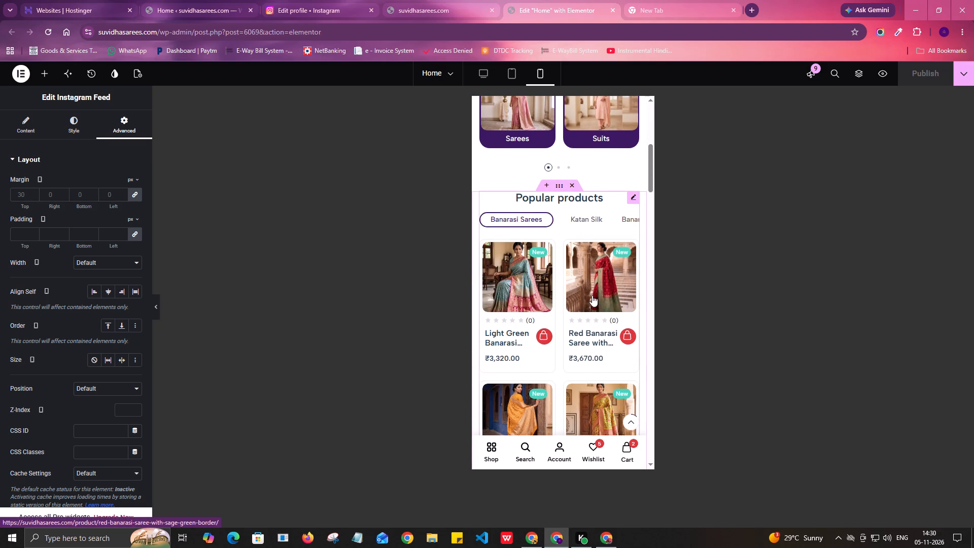
scroll(591, 295, down, 1)
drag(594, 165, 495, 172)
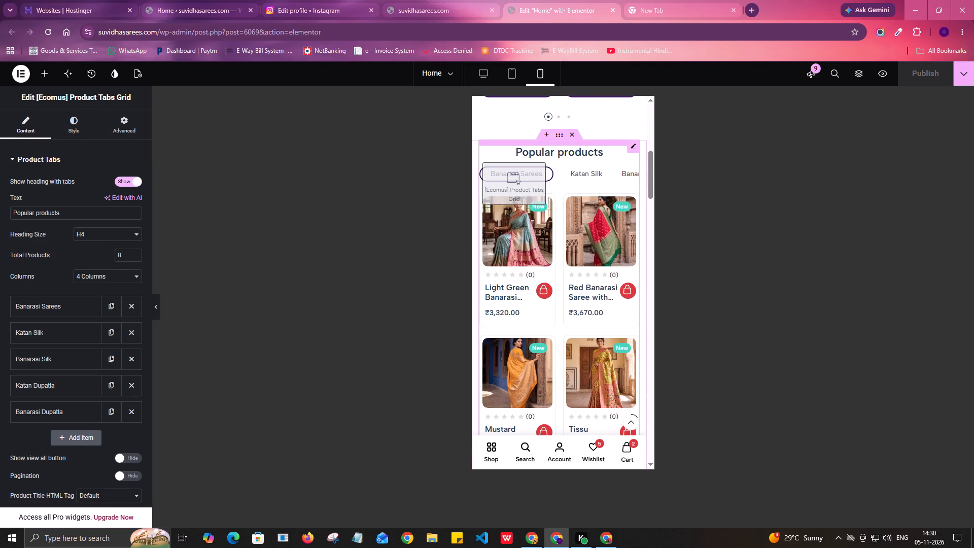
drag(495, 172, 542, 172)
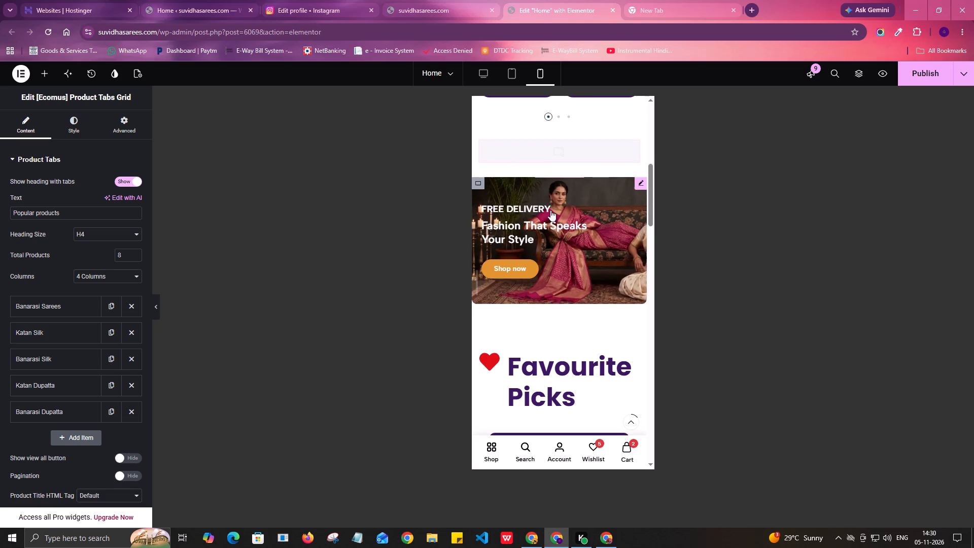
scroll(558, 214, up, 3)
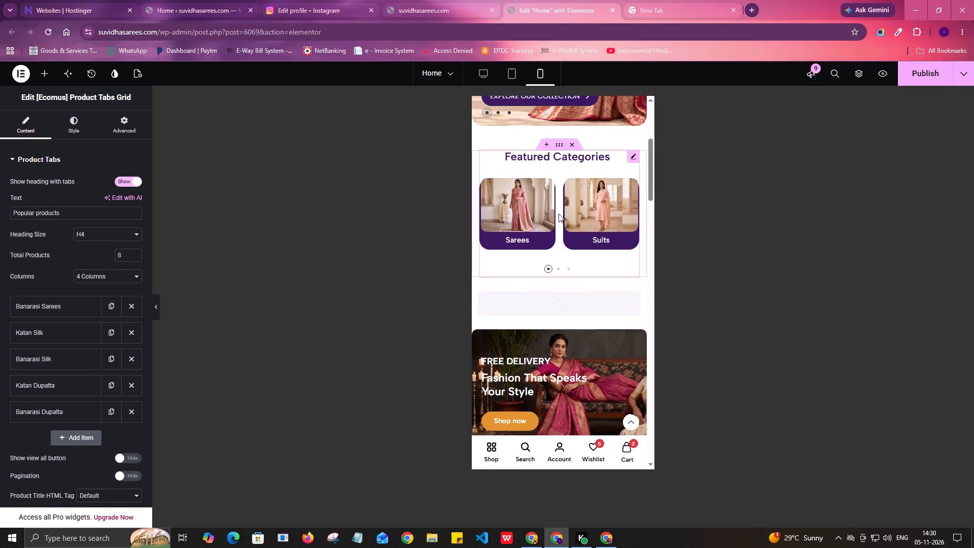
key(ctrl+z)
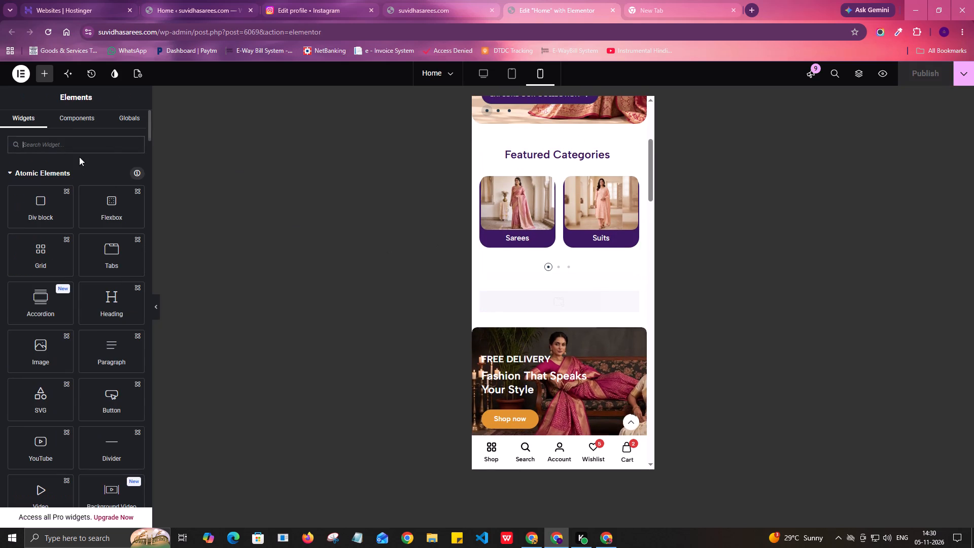
Set the Favourite Picks product carousel to show 2 slides in mobile view.
scroll(584, 264, up, 3)
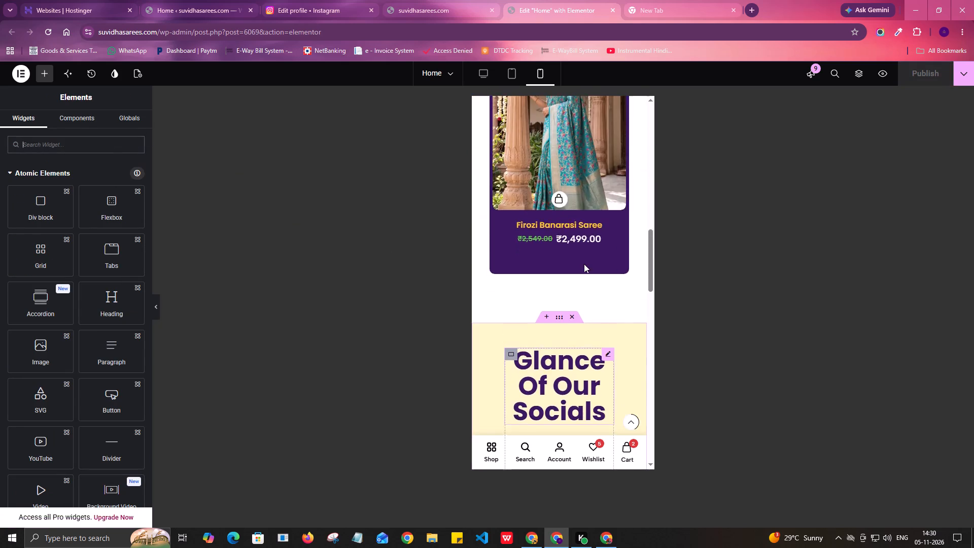
scroll(584, 264, up, 4)
scroll(584, 264, down, 1)
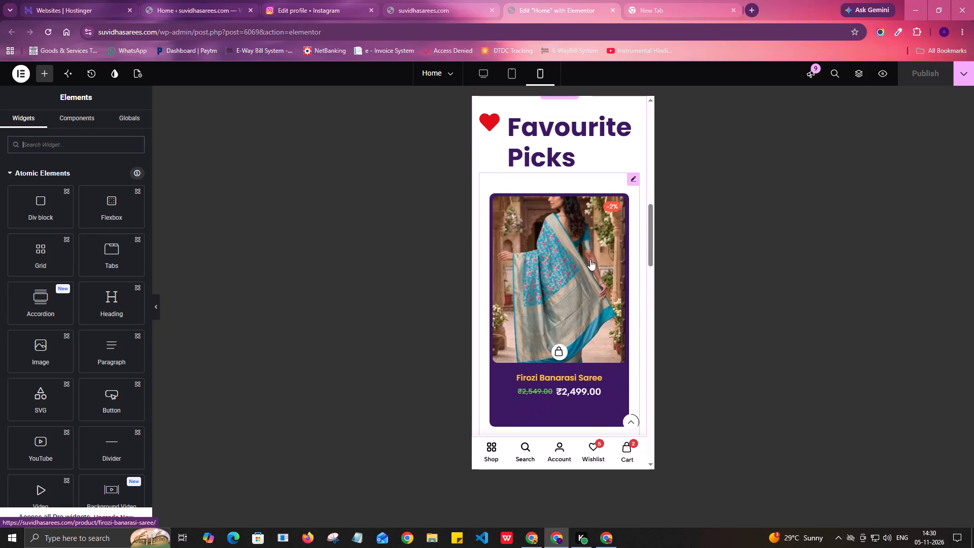
click(635, 178)
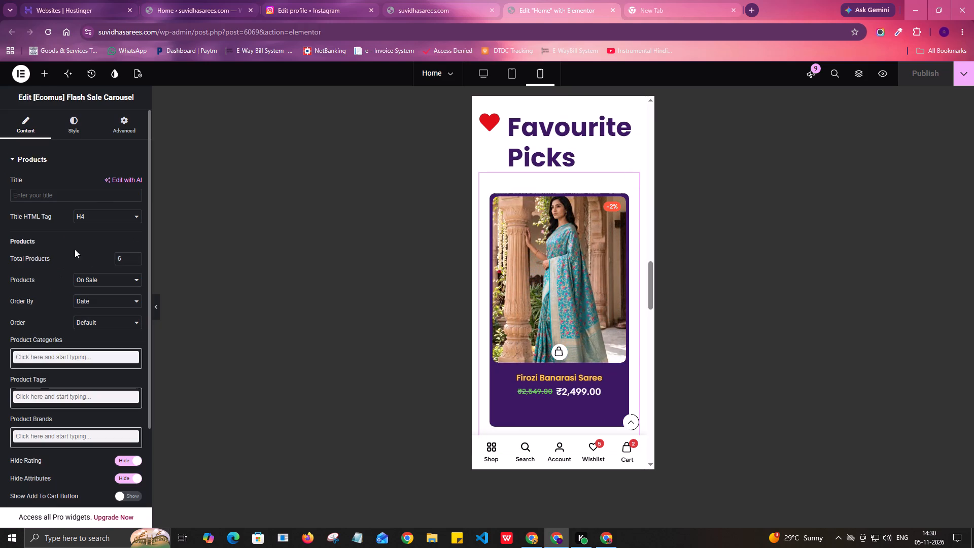
scroll(105, 318, down, 2)
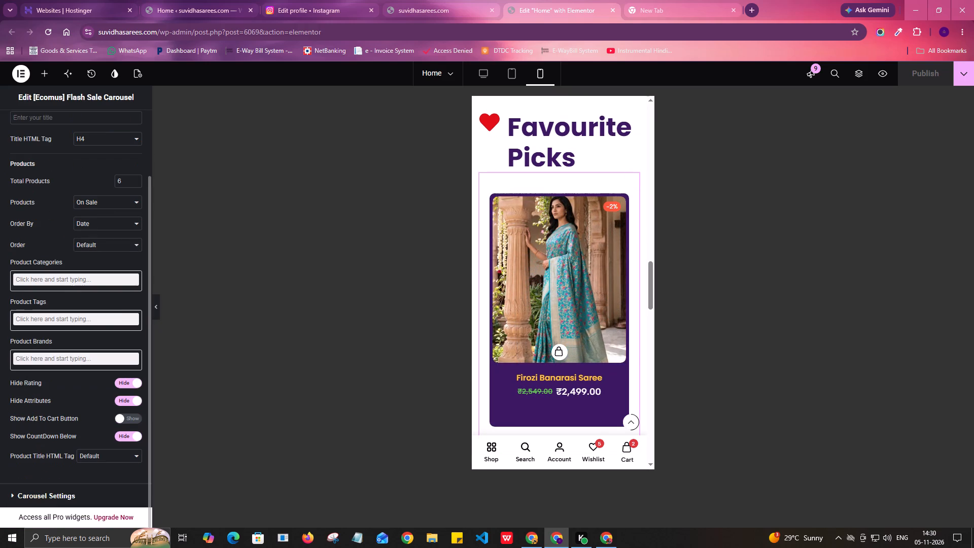
scroll(105, 334, down, 2)
click(47, 498)
drag(124, 209, 99, 211)
key(2)
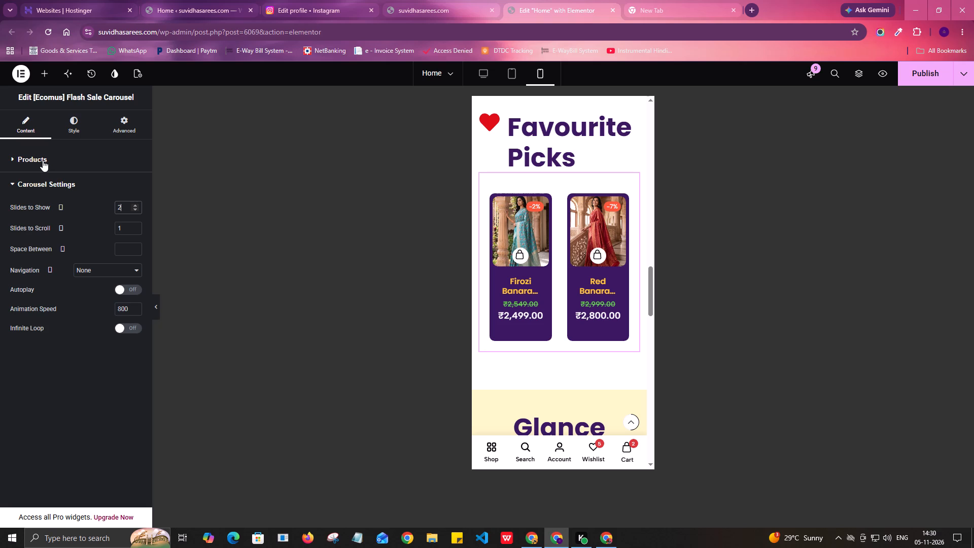
Set the Favourite Picks carousel's mobile content padding to 23 px at the top and 0 on the other sides.
scroll(569, 284, up, 8)
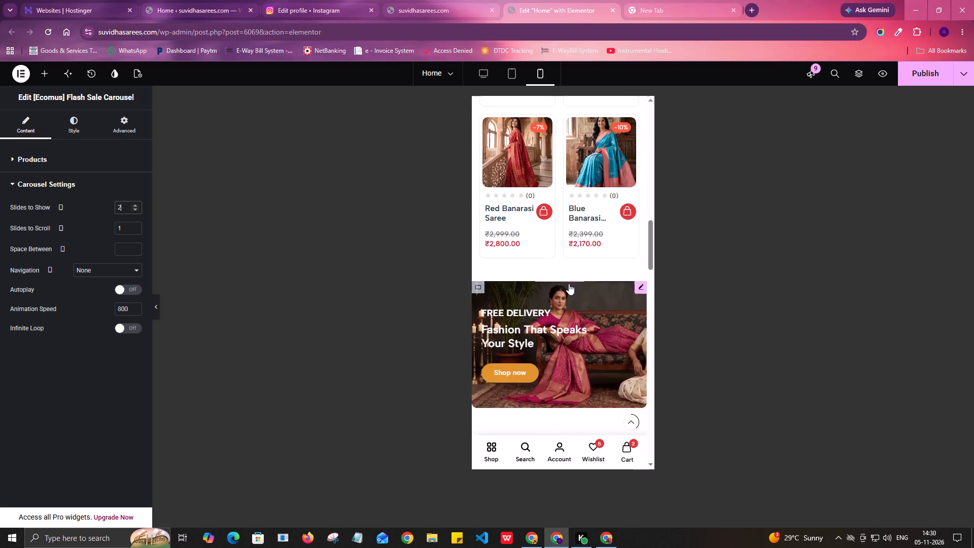
scroll(569, 284, down, 2)
scroll(569, 284, up, 6)
scroll(569, 284, down, 11)
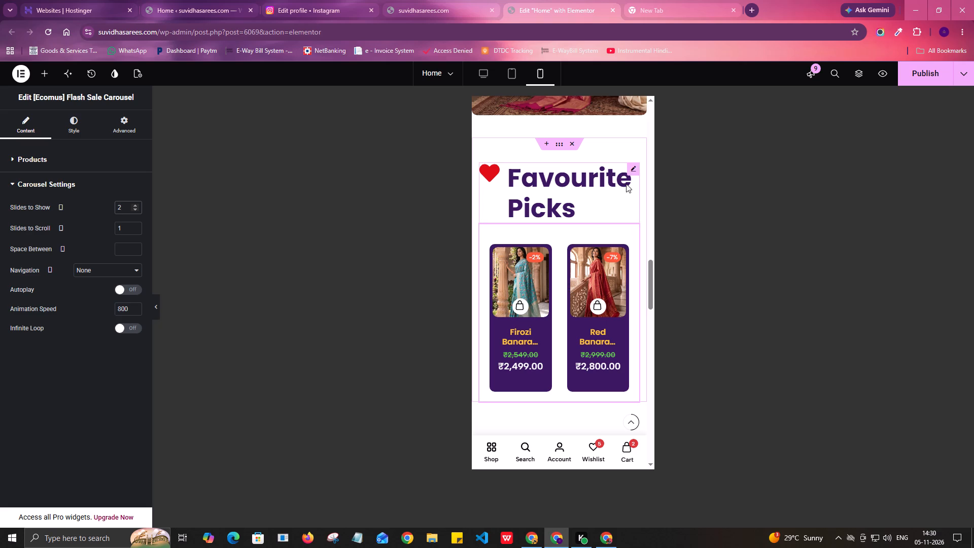
click(633, 231)
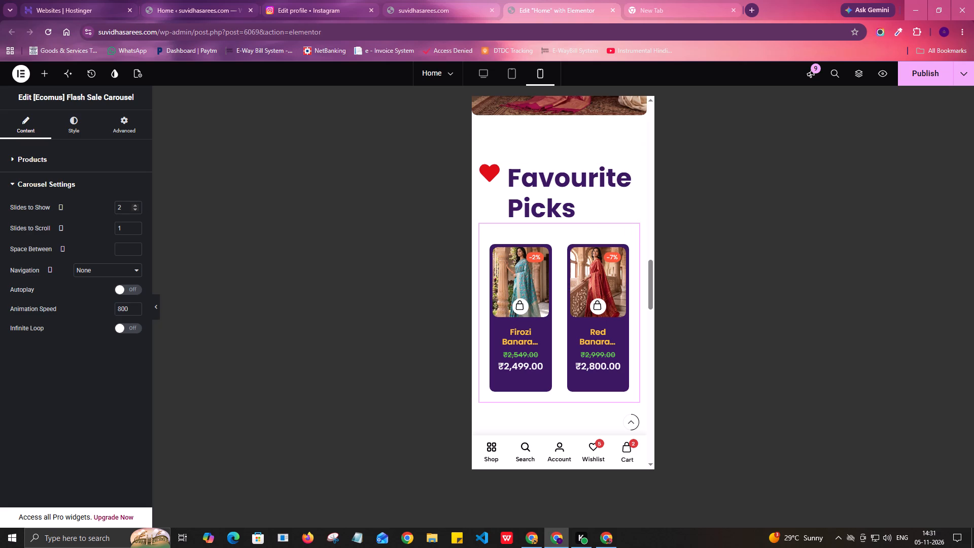
click(68, 125)
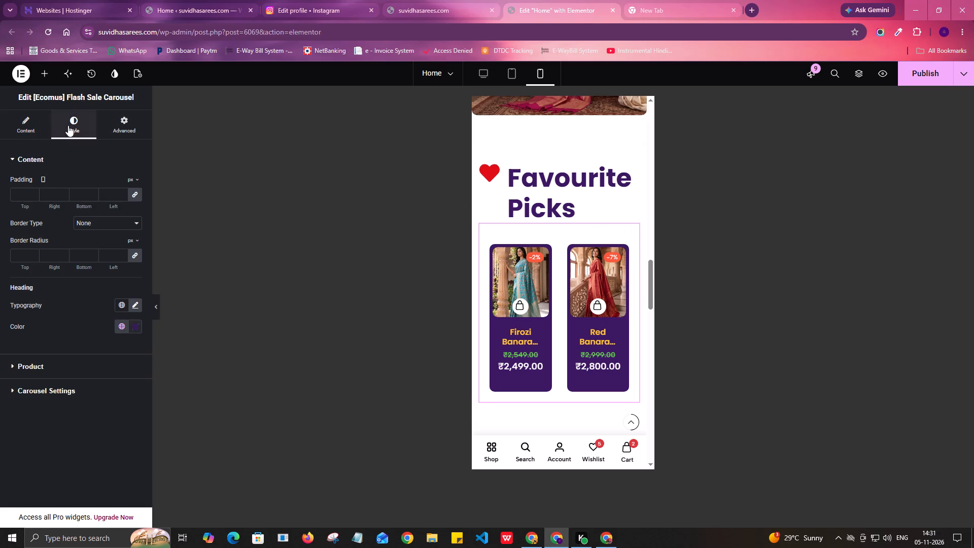
click(129, 194)
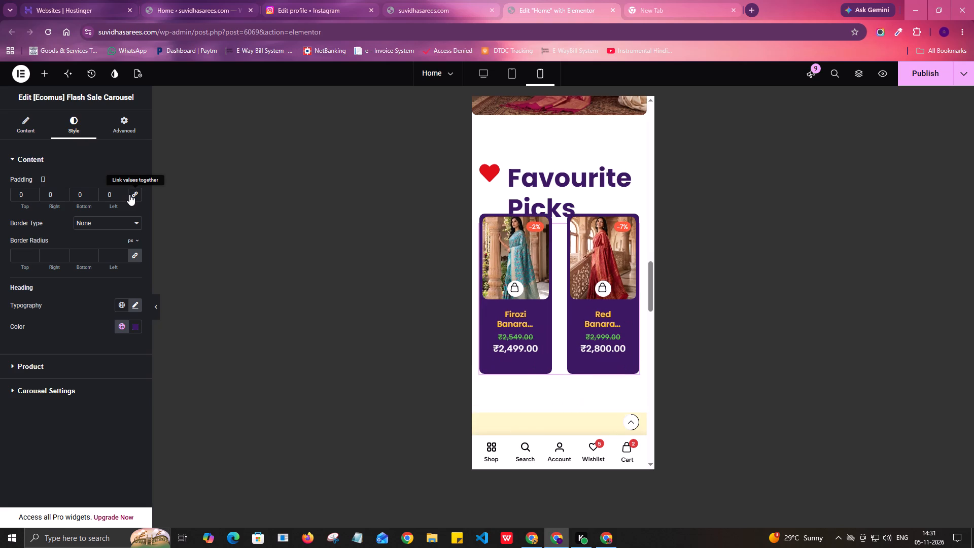
click(36, 192)
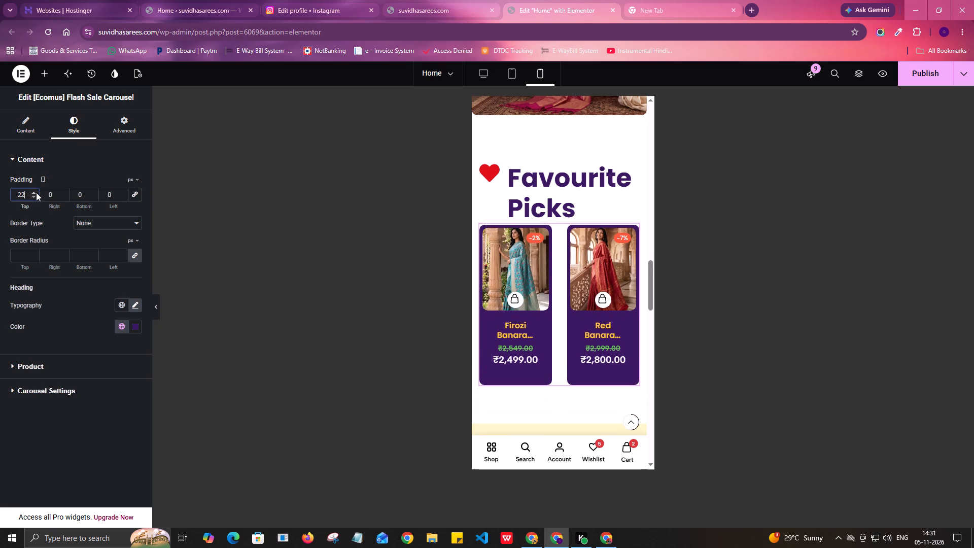
click(36, 192)
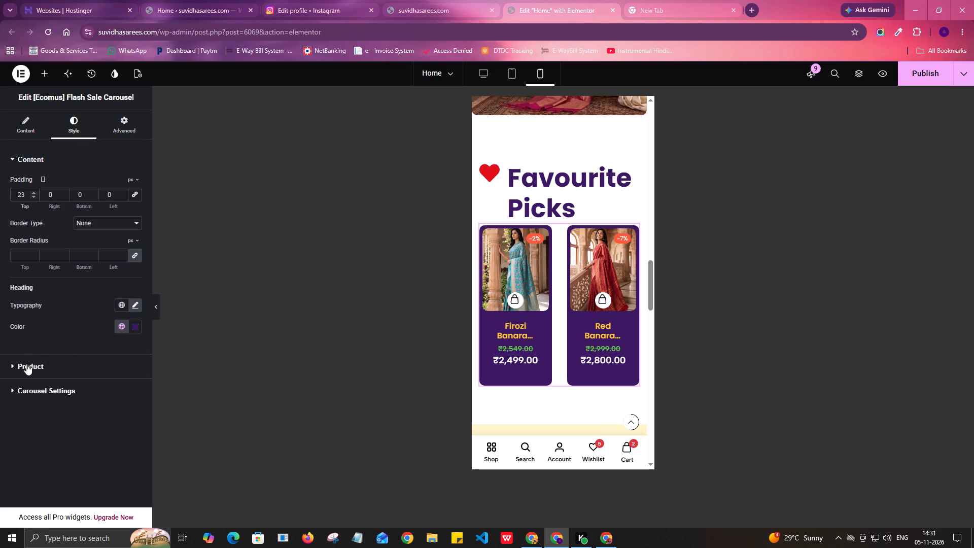
Set the Favourite Picks carousel's mobile navigation to Dots.
scroll(50, 160, up, 2)
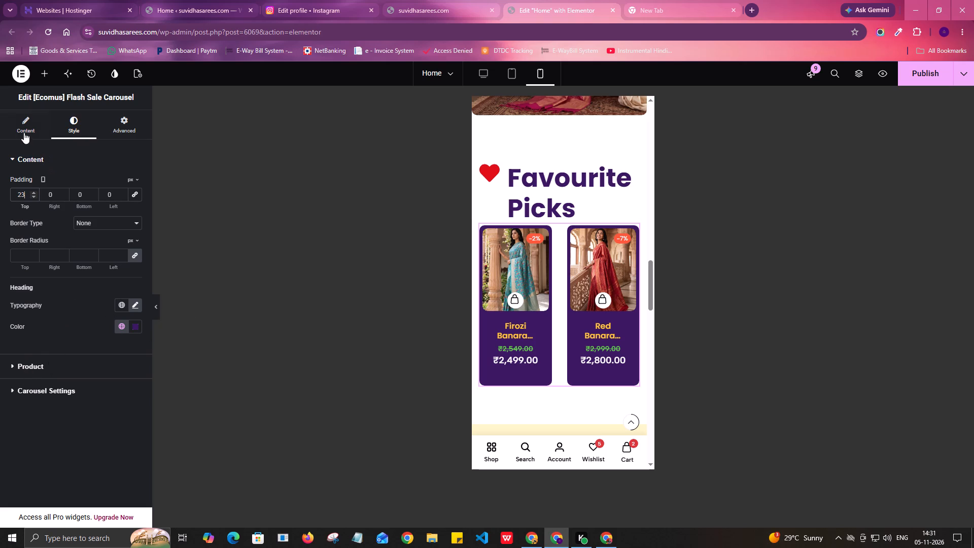
click(23, 132)
scroll(76, 265, down, 3)
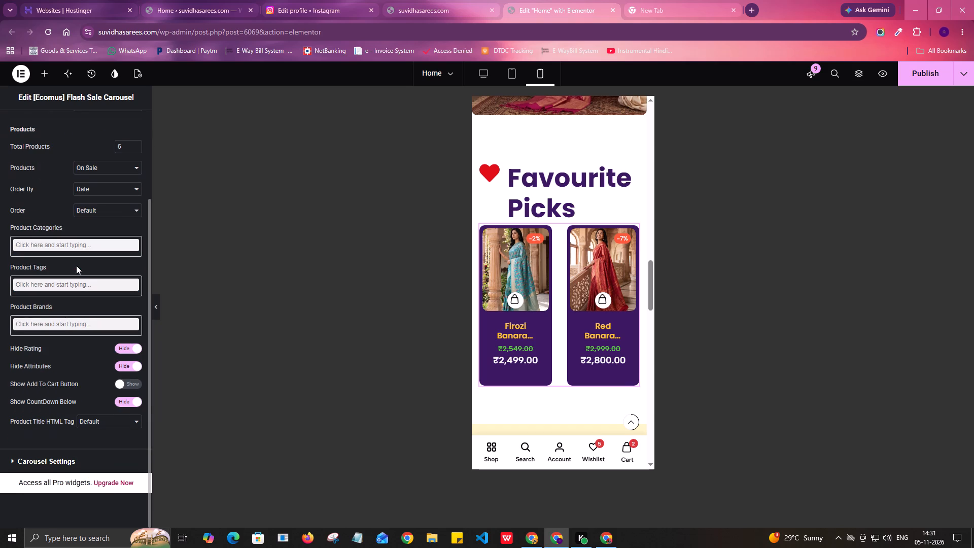
scroll(0, 292, down, 2)
click(43, 457)
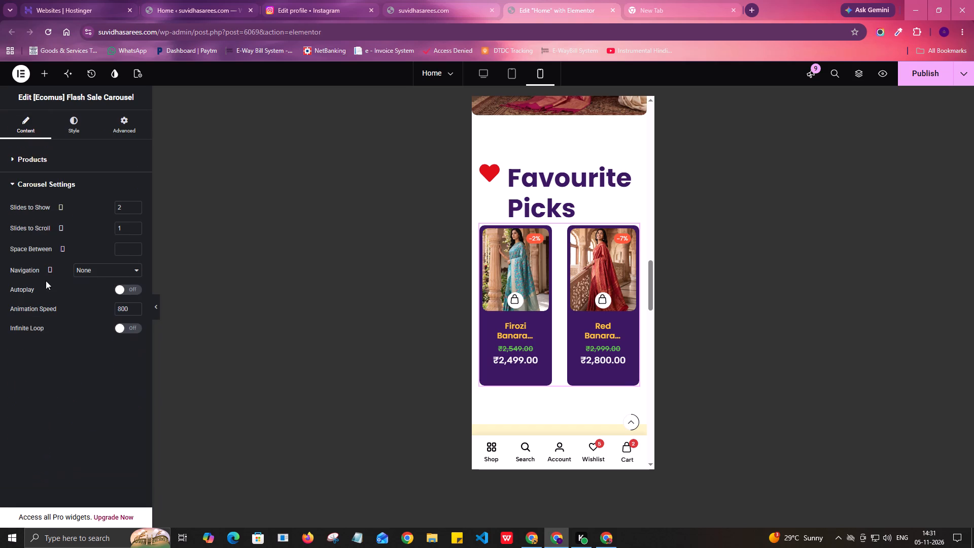
click(94, 272)
click(96, 283)
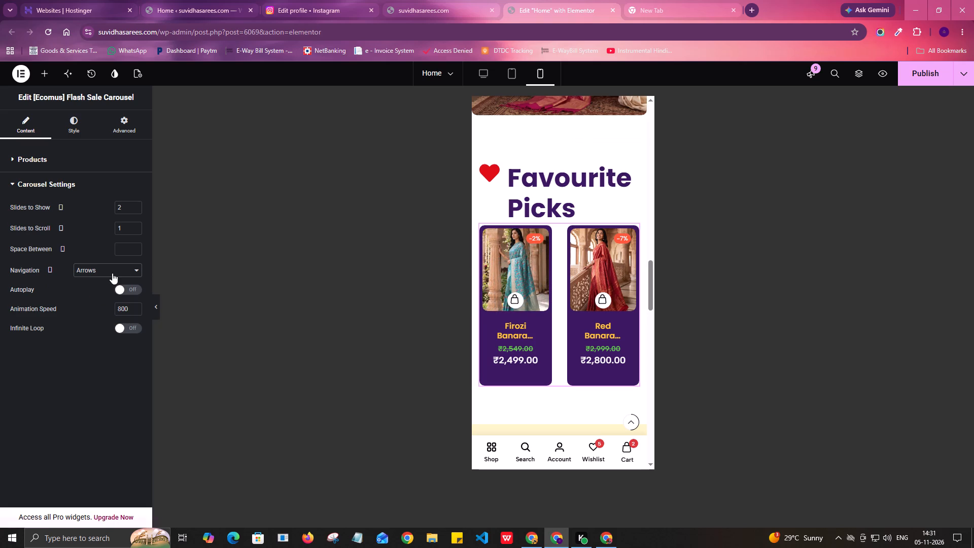
click(111, 273)
click(107, 296)
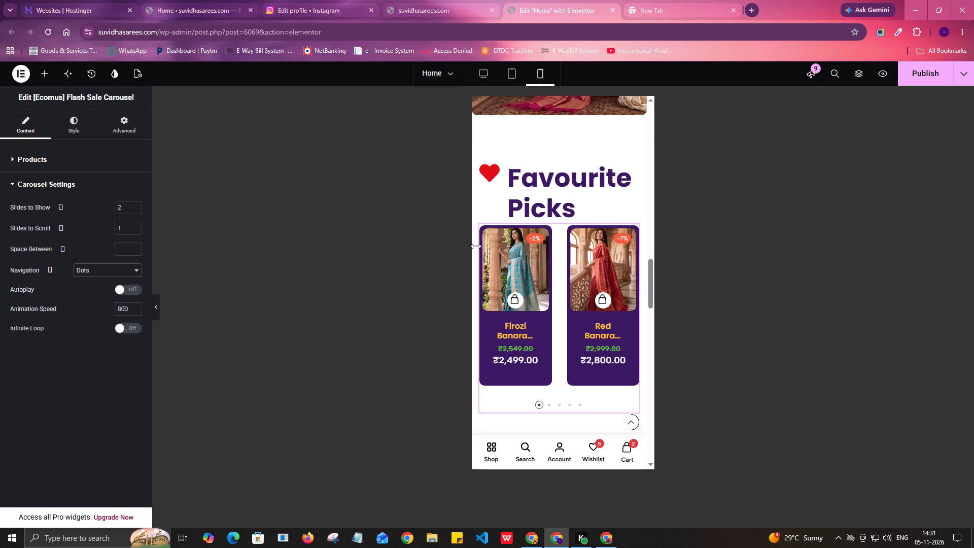
Set the product title font size in the Favourite Picks carousel to 14 px for mobile.
scroll(81, 200, up, 2)
click(65, 131)
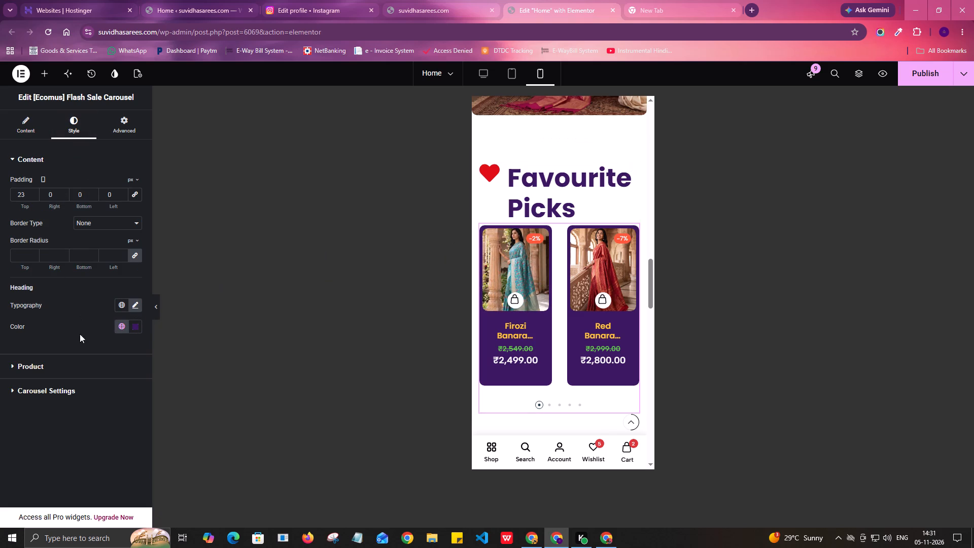
click(46, 367)
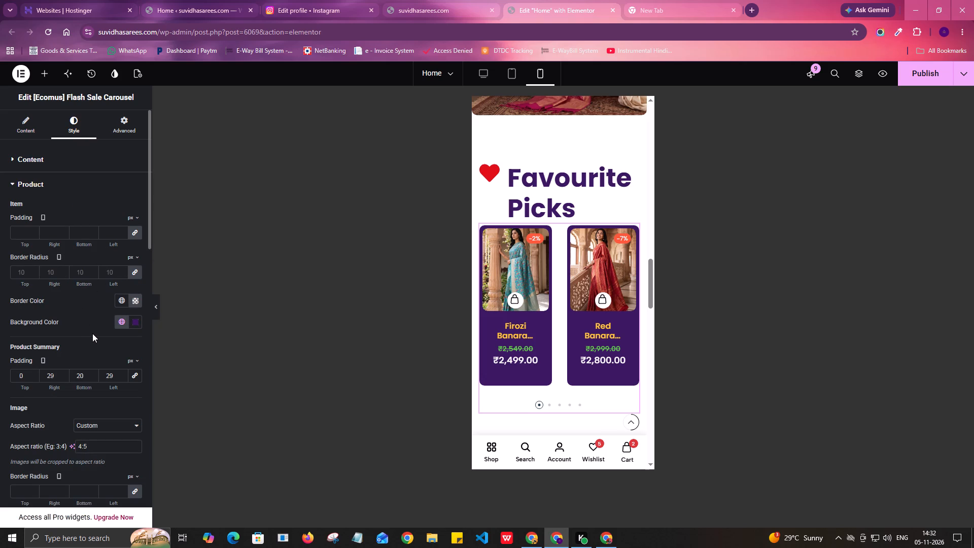
scroll(115, 357, down, 1)
scroll(113, 351, up, 4)
scroll(113, 351, down, 4)
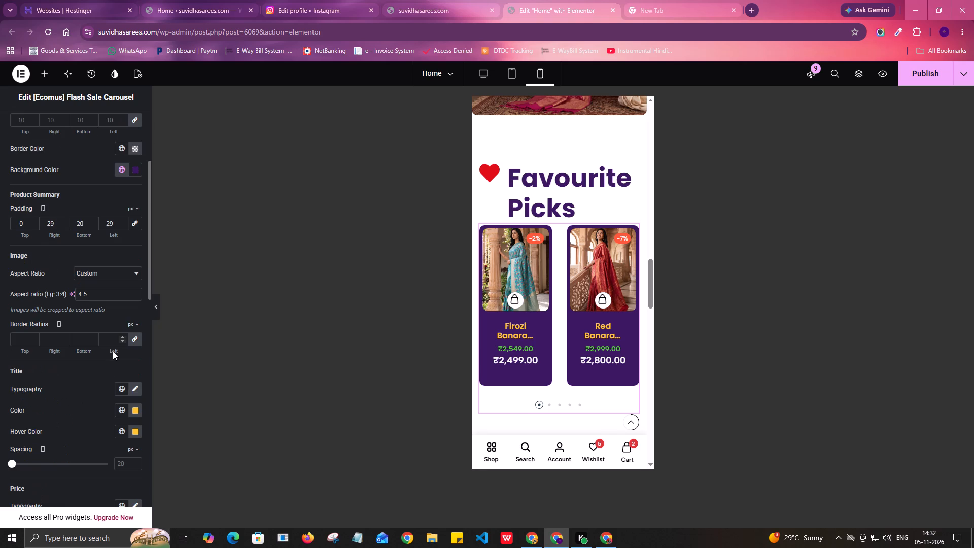
click(138, 336)
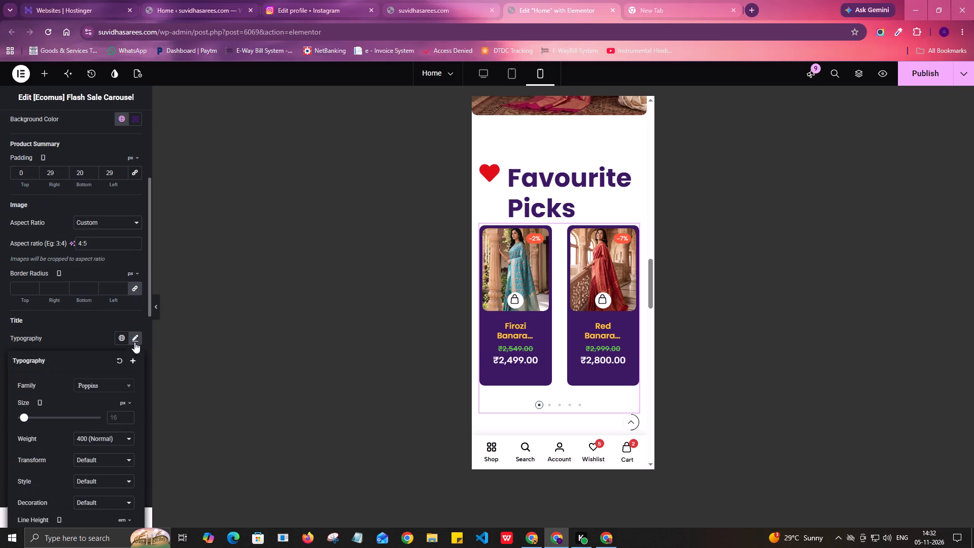
click(119, 416)
text(14)
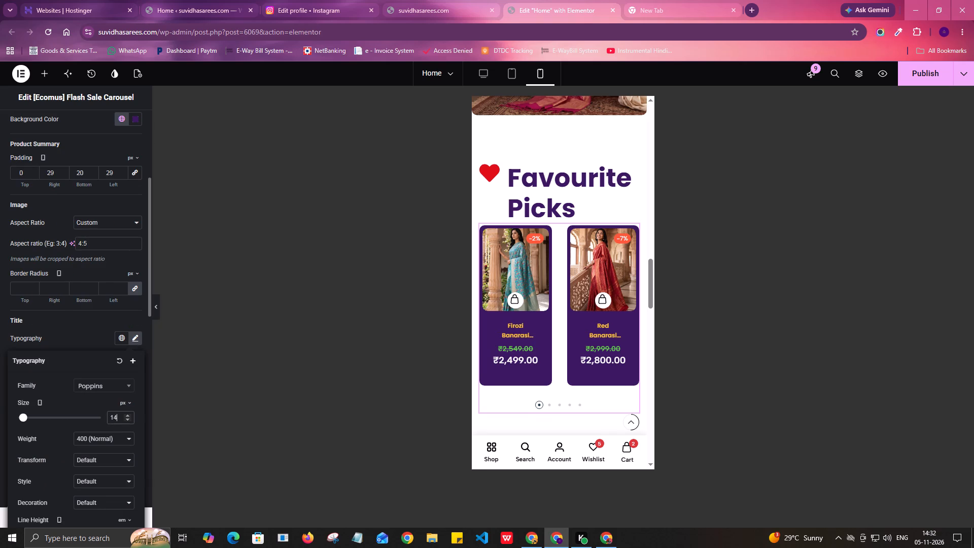
click(0, 338)
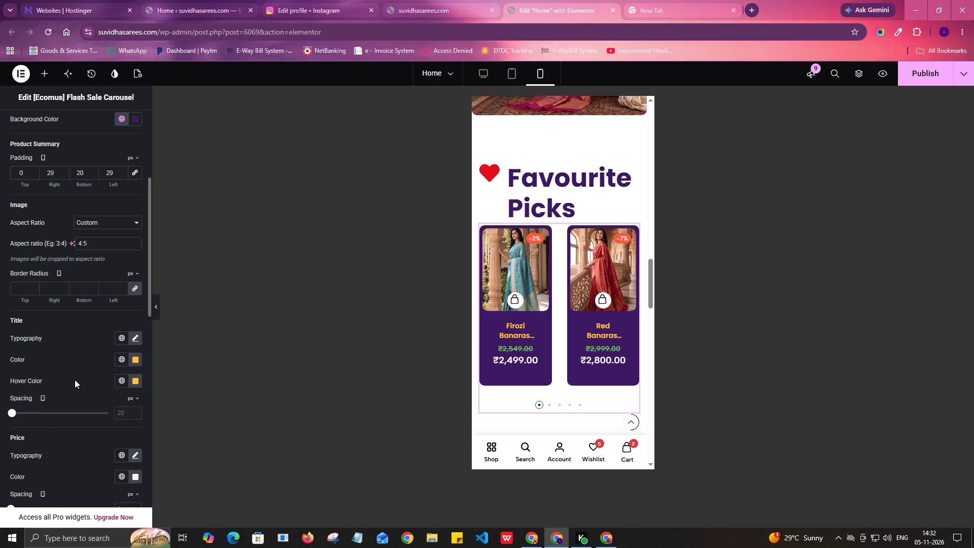
Set the product title spacing in the Favourite Picks carousel to 10 px for mobile.
click(13, 410)
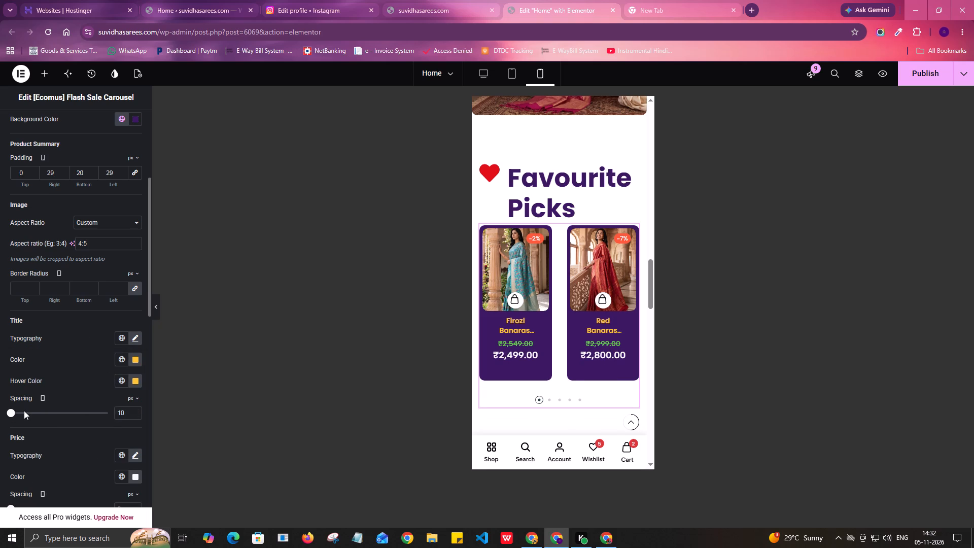
Try product title spacings of 0 and 20 px for mobile, and clear the custom spacing value.
drag(8, 410, 2, 410)
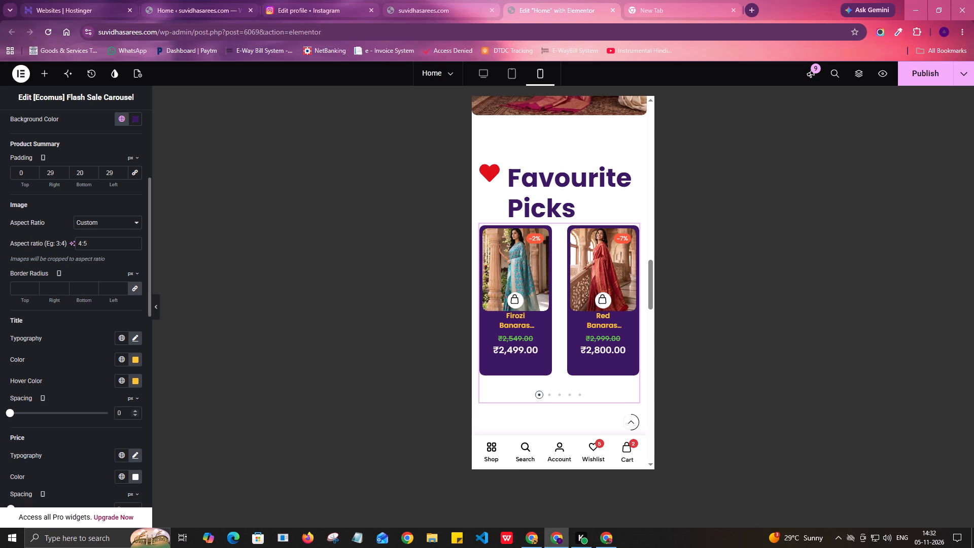
click(117, 416)
key(2)
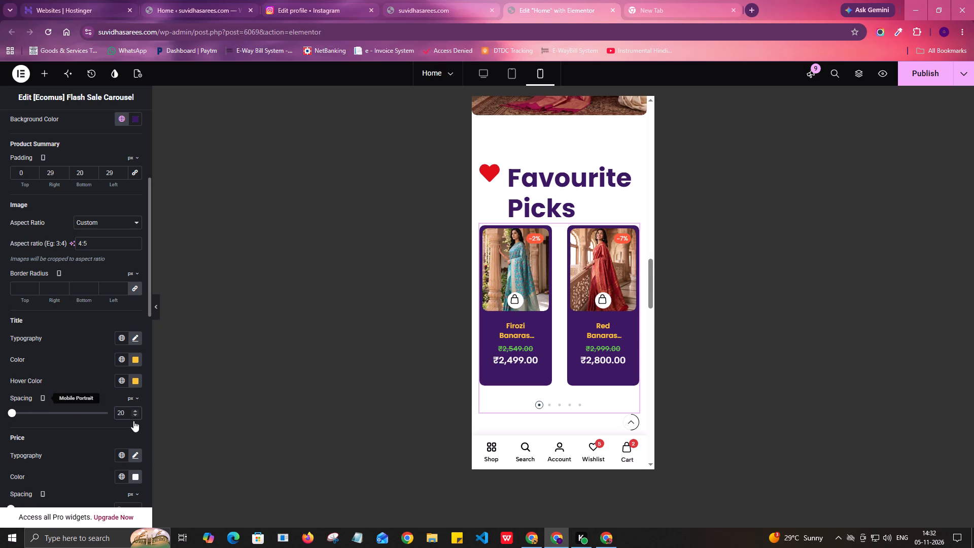
drag(124, 410, 89, 414)
key(BackSpace)
click(0, 405)
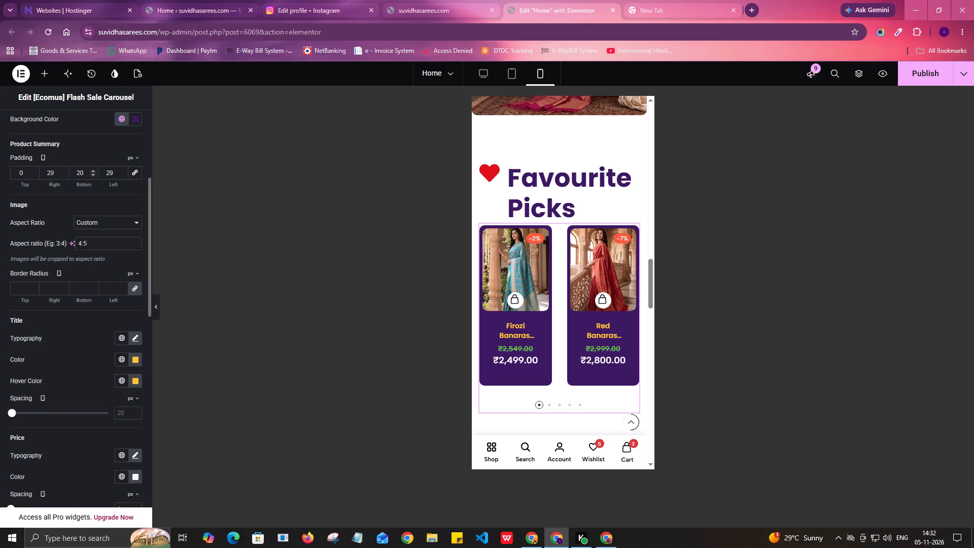
Set the bottom padding of the product summary in the Favourite Picks carousel to 1 px for mobile.
drag(88, 170, 52, 178)
key(1)
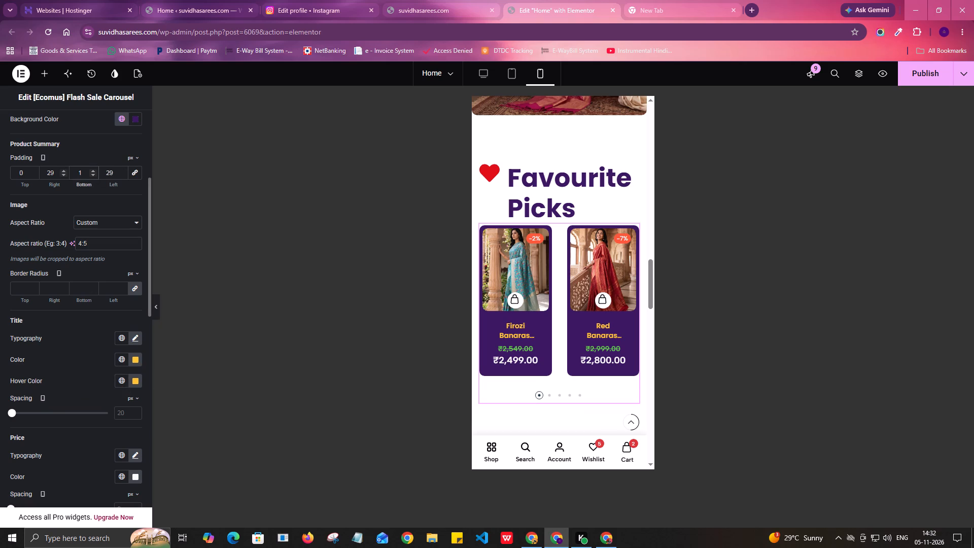
key(BackSpace)
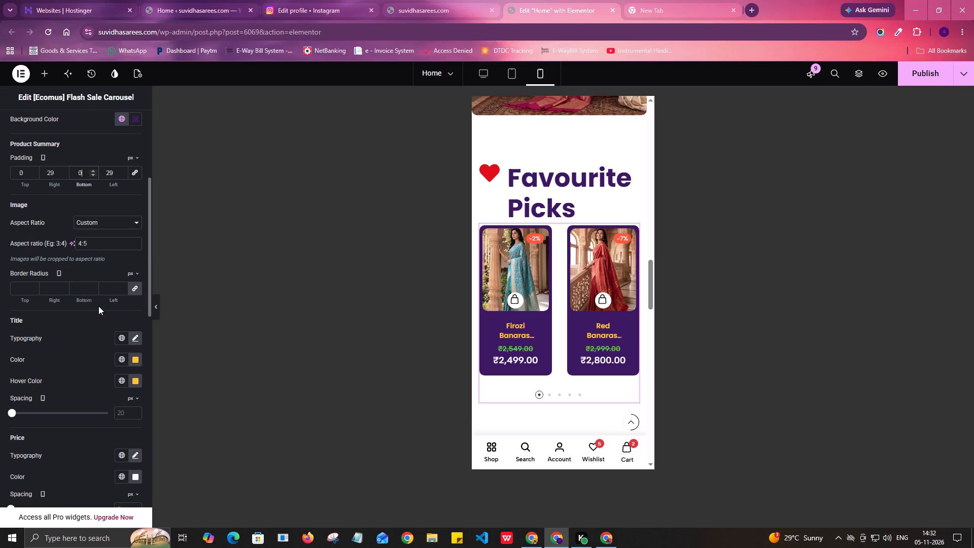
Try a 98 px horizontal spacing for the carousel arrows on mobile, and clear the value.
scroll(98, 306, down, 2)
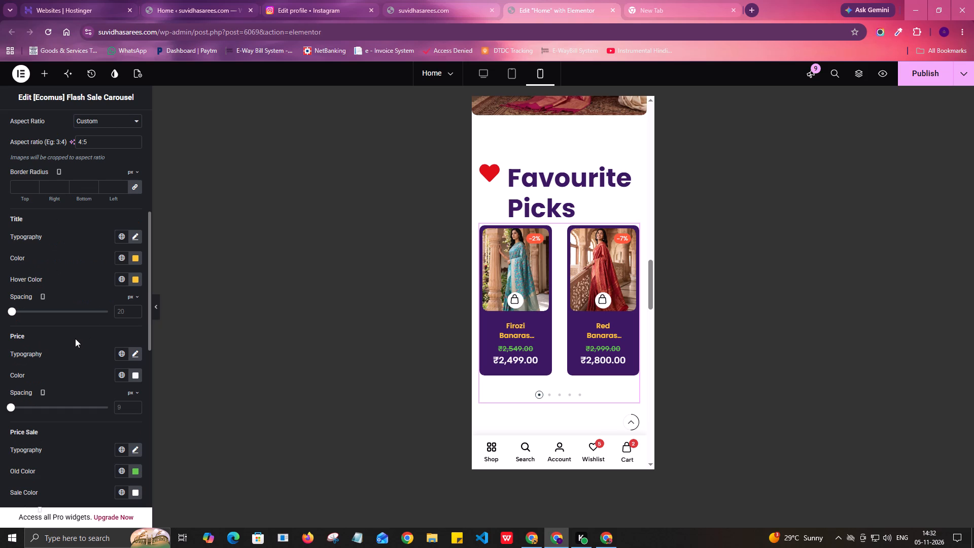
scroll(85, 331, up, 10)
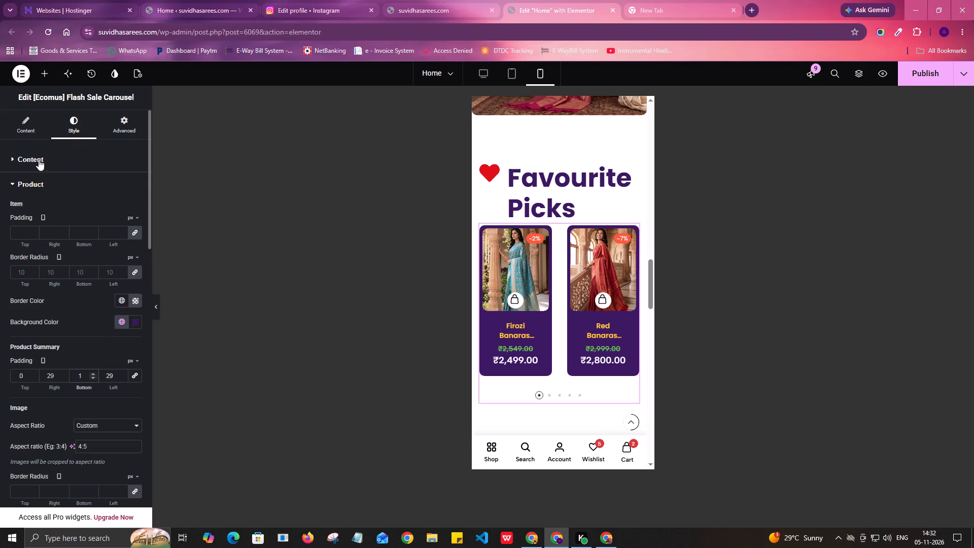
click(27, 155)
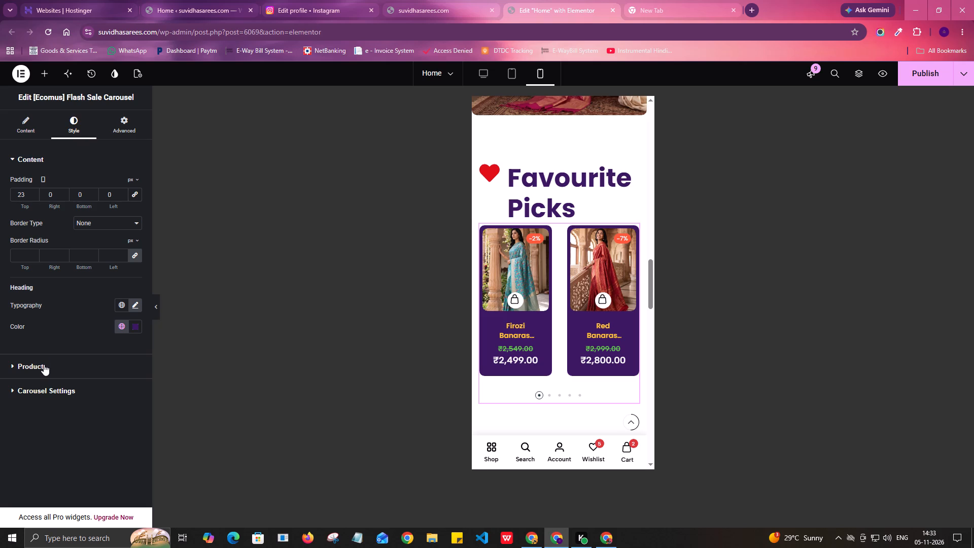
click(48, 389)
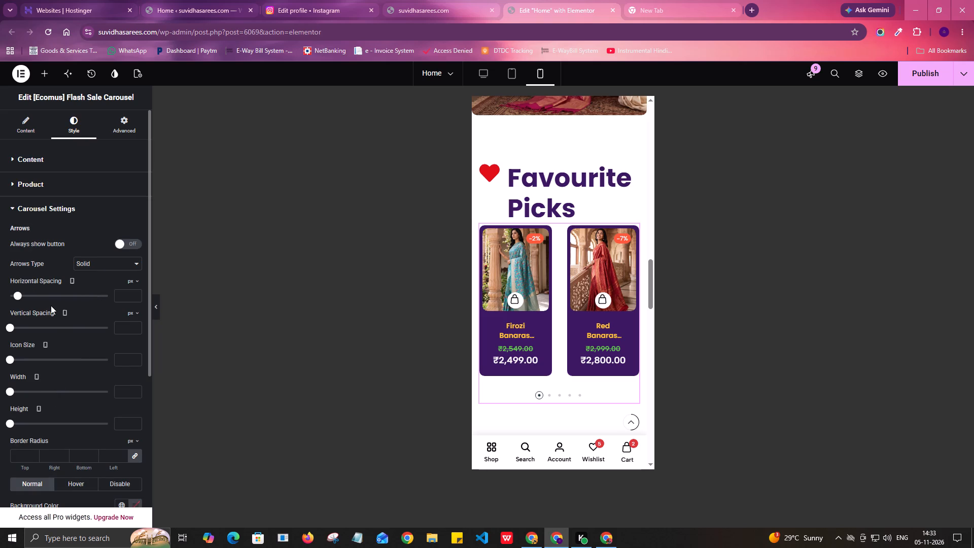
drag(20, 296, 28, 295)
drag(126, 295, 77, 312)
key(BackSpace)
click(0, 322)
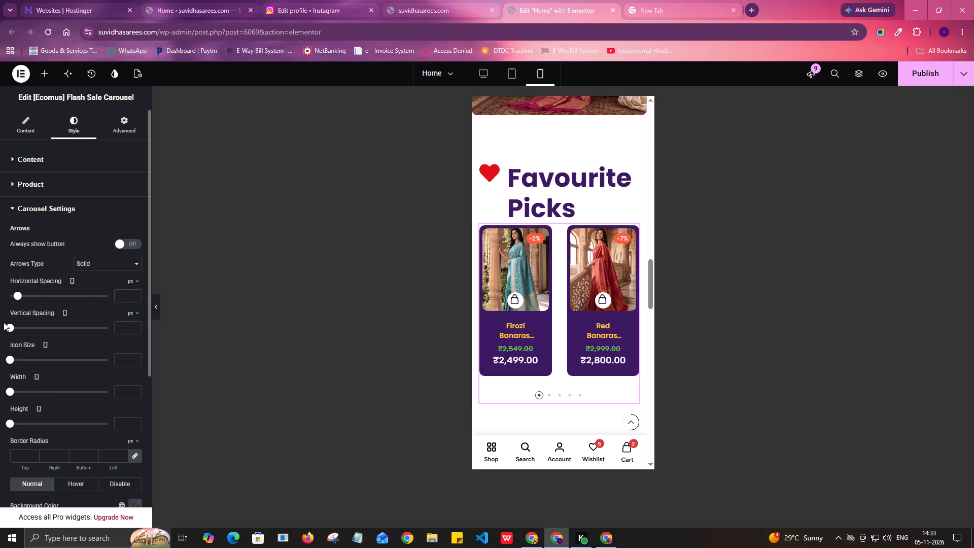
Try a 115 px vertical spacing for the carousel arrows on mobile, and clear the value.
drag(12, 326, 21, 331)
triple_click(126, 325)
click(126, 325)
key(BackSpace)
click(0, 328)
Examine the remaining arrow and dot style settings of the Favourite Picks carousel.
scroll(43, 404, down, 1)
scroll(85, 416, down, 1)
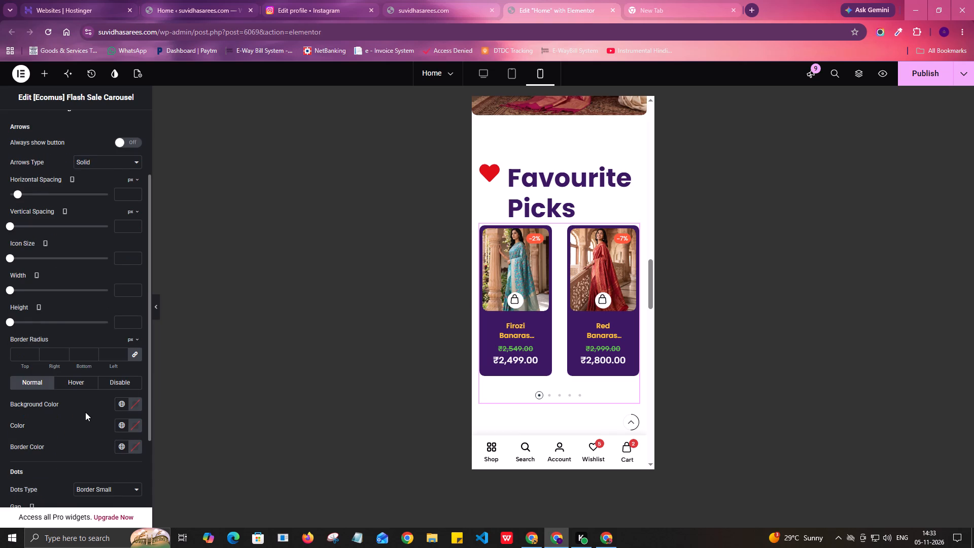
scroll(86, 411, down, 3)
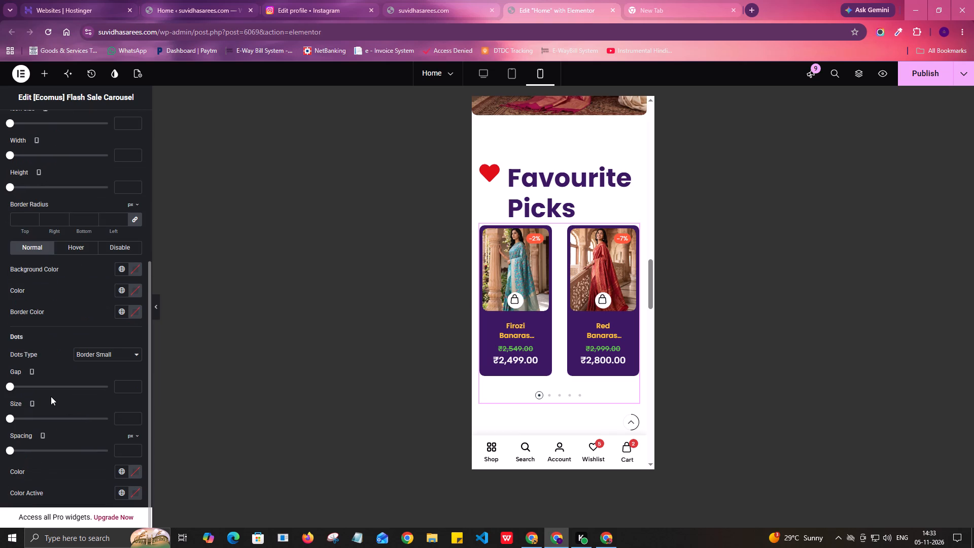
scroll(77, 372, down, 2)
scroll(77, 372, up, 5)
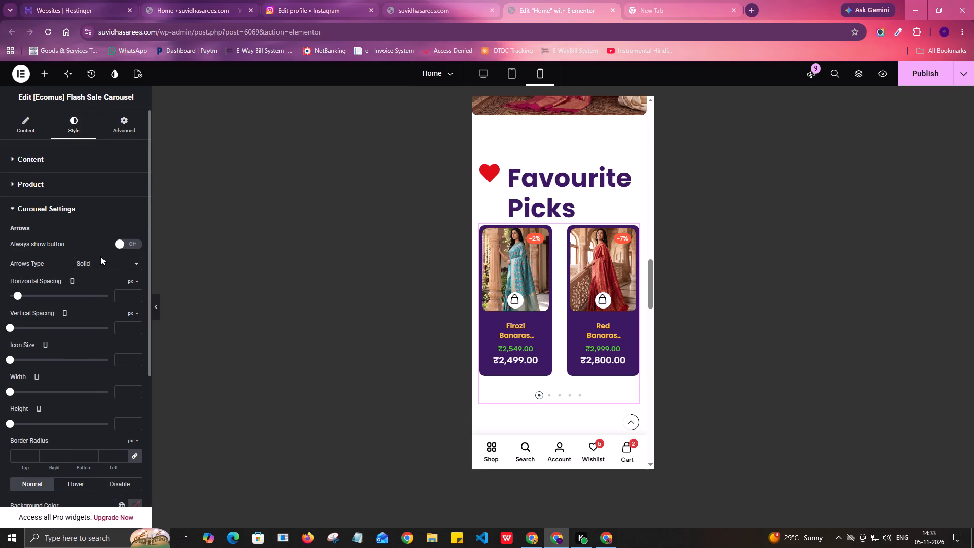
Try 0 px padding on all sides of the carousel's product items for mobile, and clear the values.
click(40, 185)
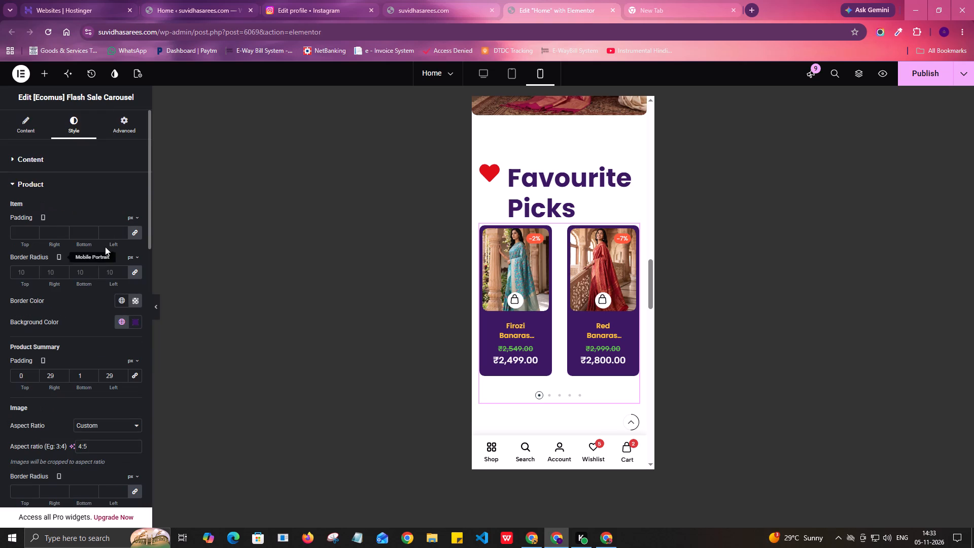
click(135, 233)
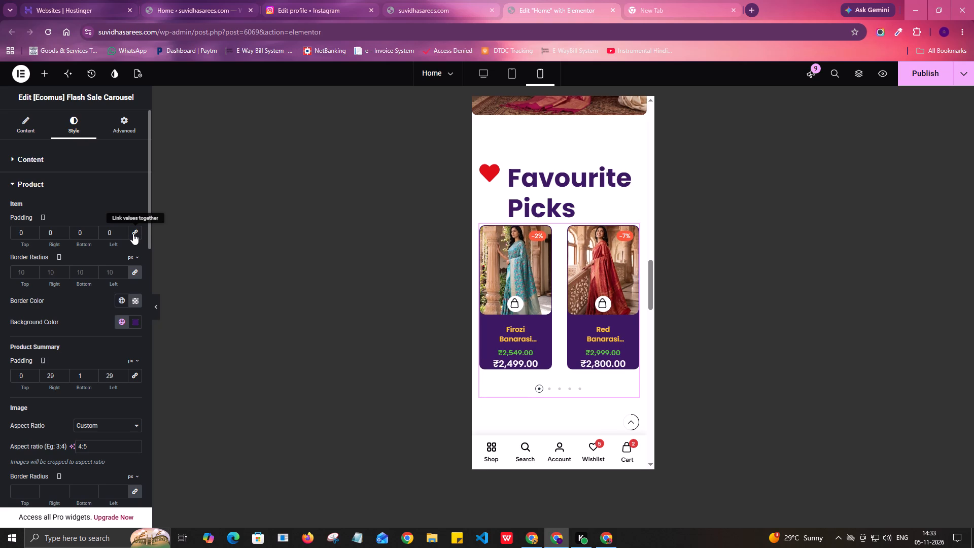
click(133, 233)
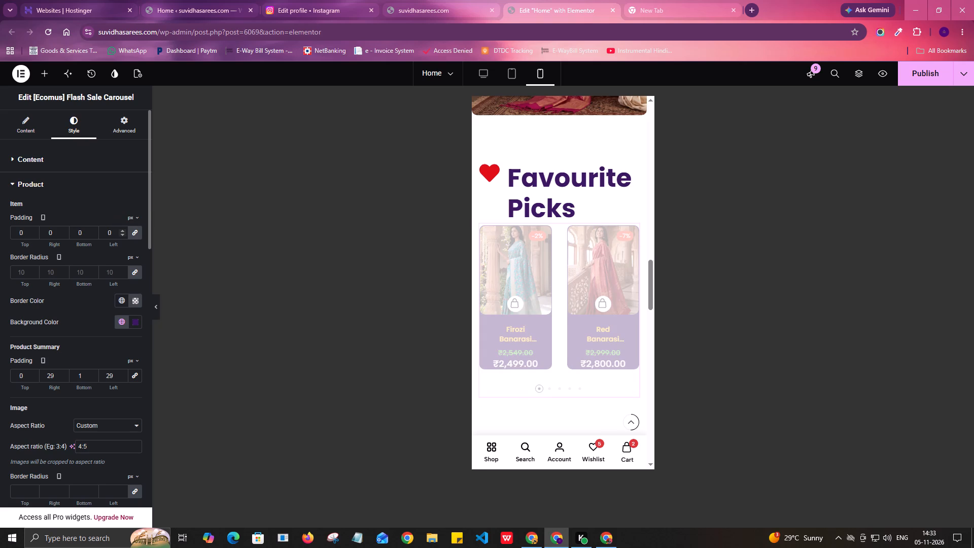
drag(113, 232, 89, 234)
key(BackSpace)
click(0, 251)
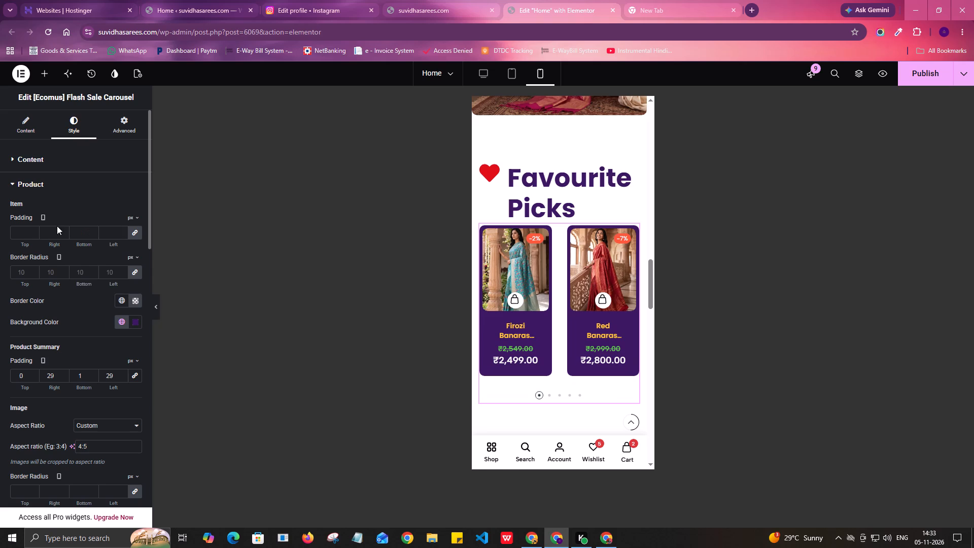
Set the product summary's right and left padding in the Favourite Picks carousel to 0 px for mobile.
click(41, 162)
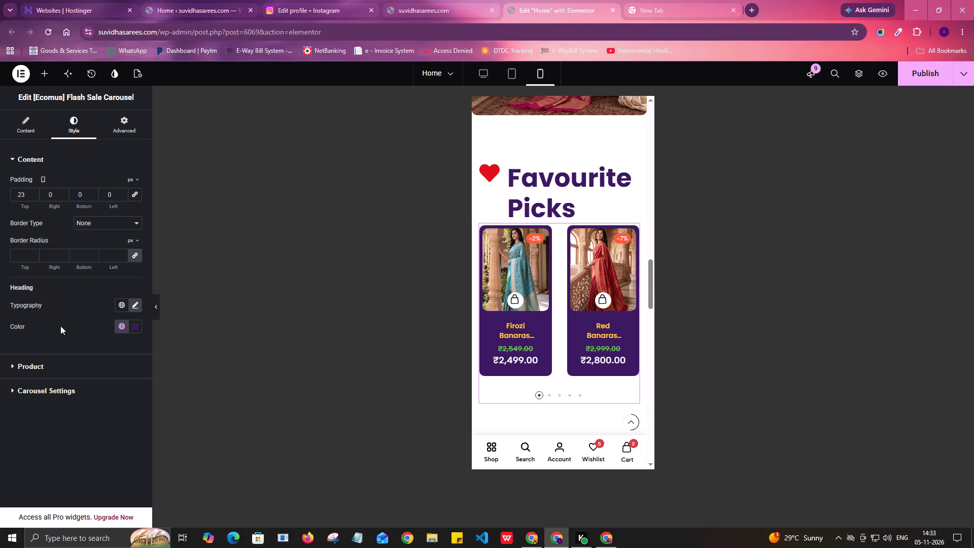
click(44, 367)
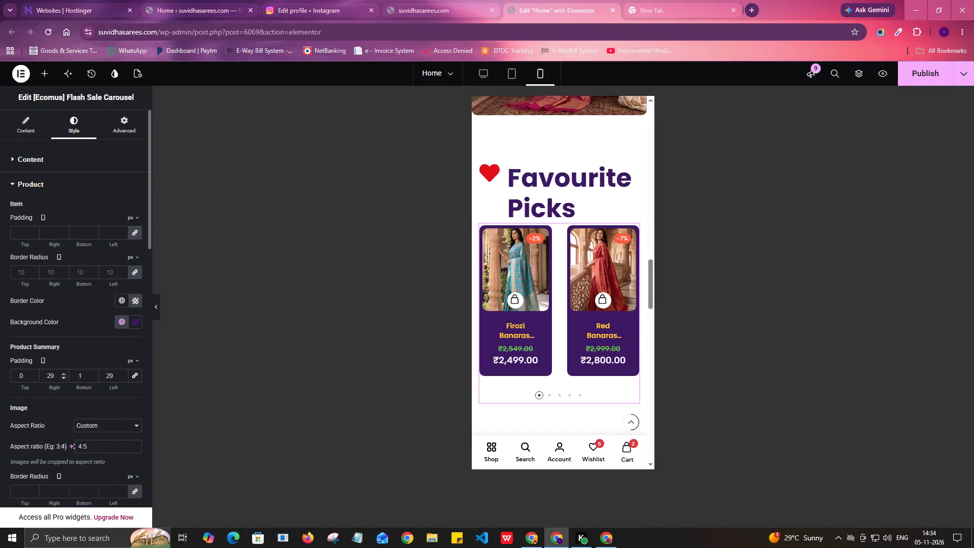
drag(57, 374, 45, 378)
key(BackSpace)
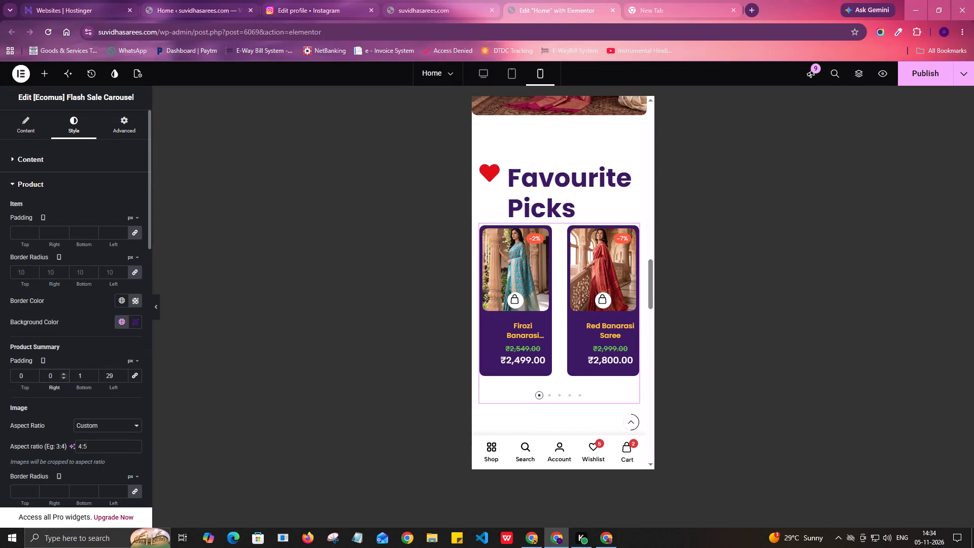
drag(113, 376, 96, 381)
key(BackSpace)
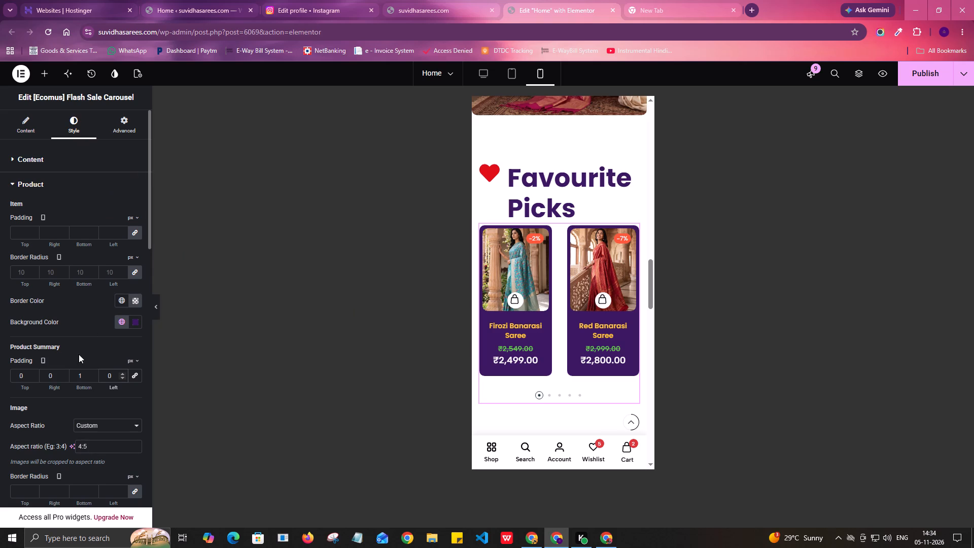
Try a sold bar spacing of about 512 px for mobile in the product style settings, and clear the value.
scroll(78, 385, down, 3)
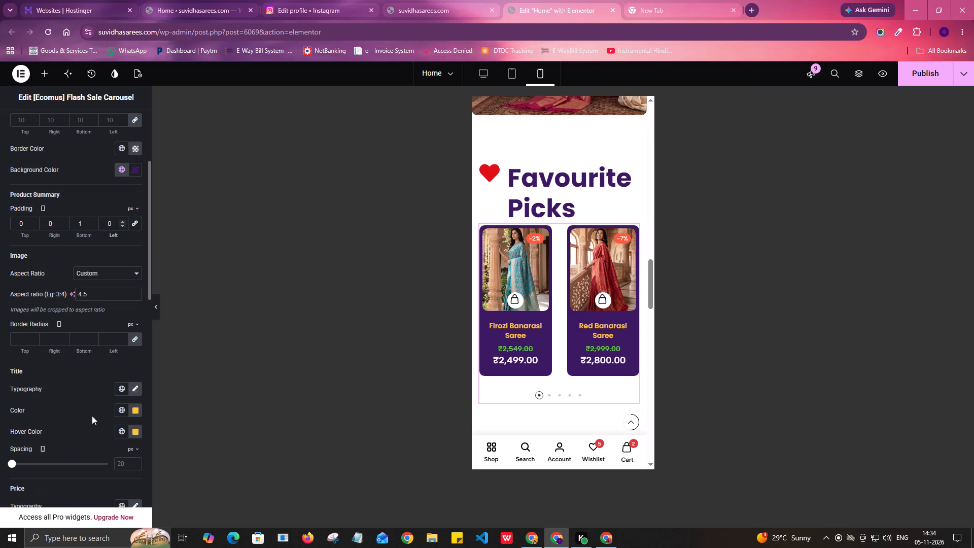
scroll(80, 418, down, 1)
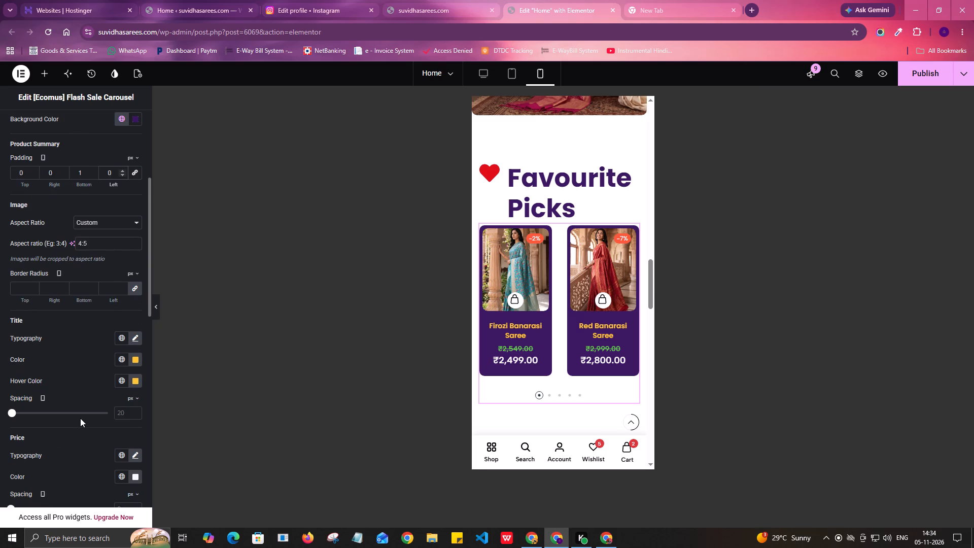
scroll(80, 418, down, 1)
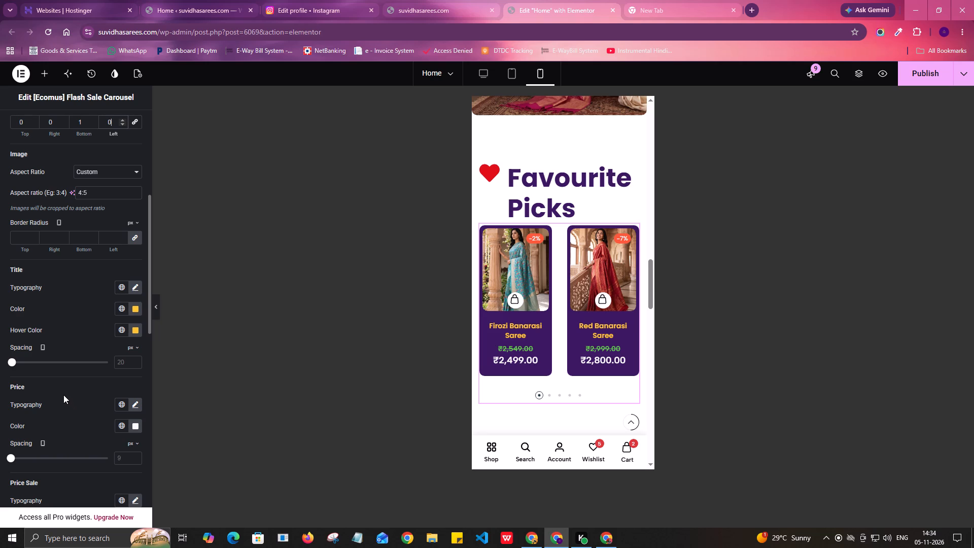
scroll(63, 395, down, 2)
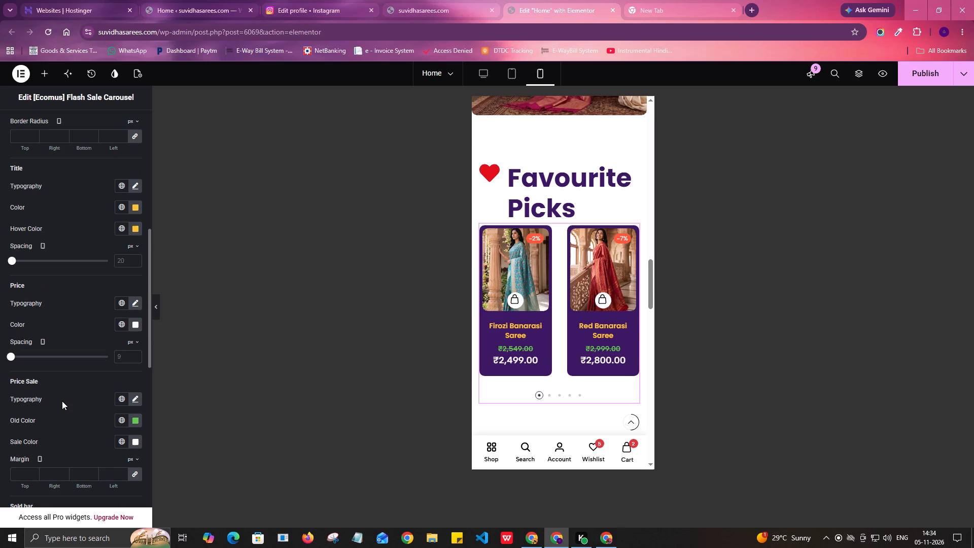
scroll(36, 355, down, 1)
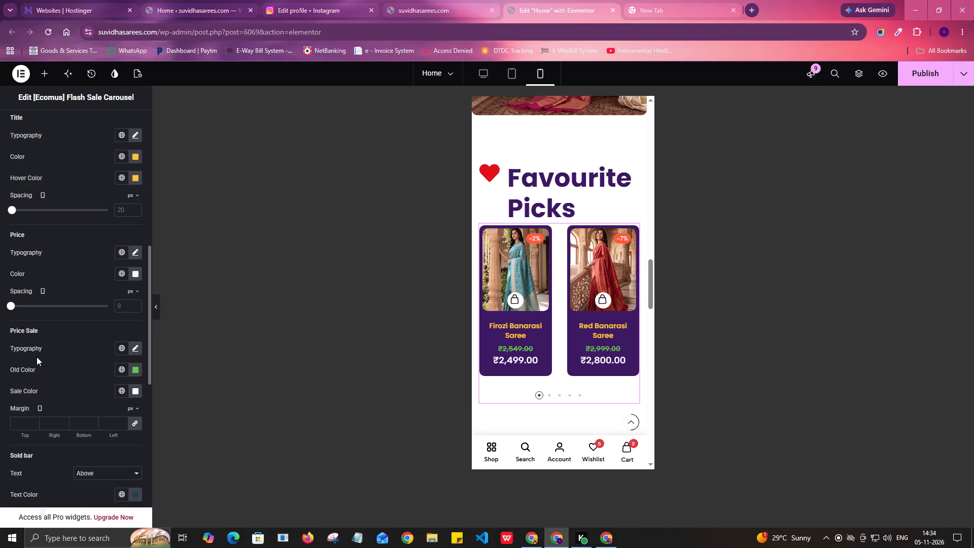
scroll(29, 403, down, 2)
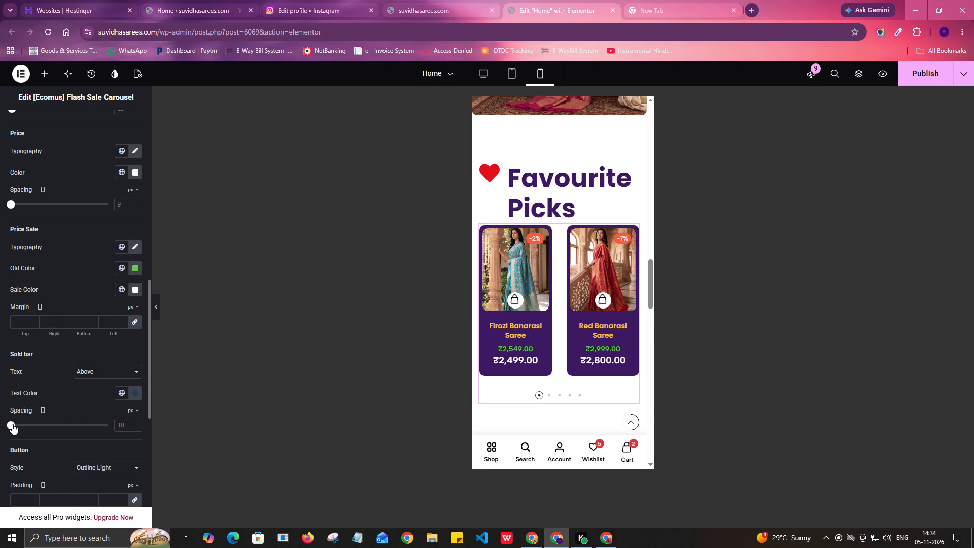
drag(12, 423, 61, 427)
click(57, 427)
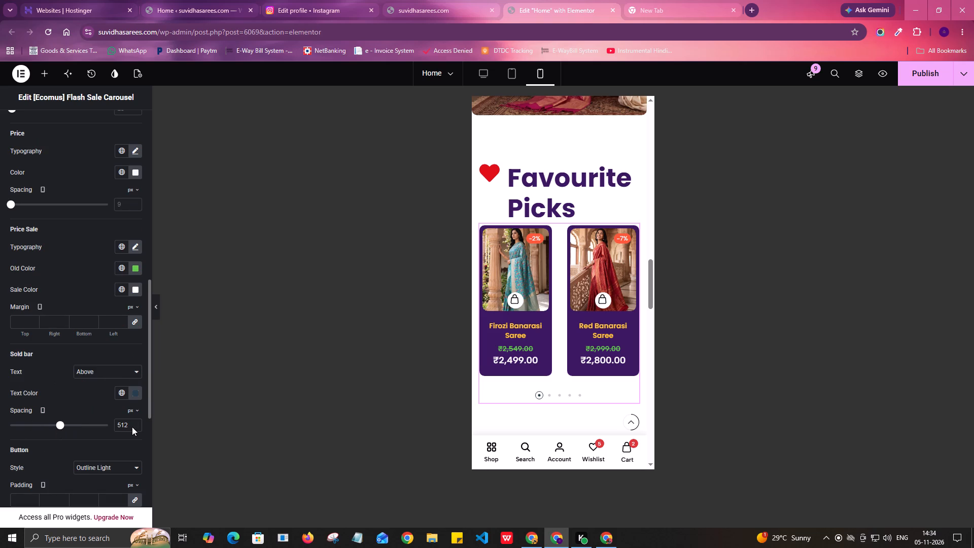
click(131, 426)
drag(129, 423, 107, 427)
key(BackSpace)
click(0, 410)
Examine the remaining product style settings and the advanced layout settings of the Favourite Picks carousel.
scroll(61, 434, down, 2)
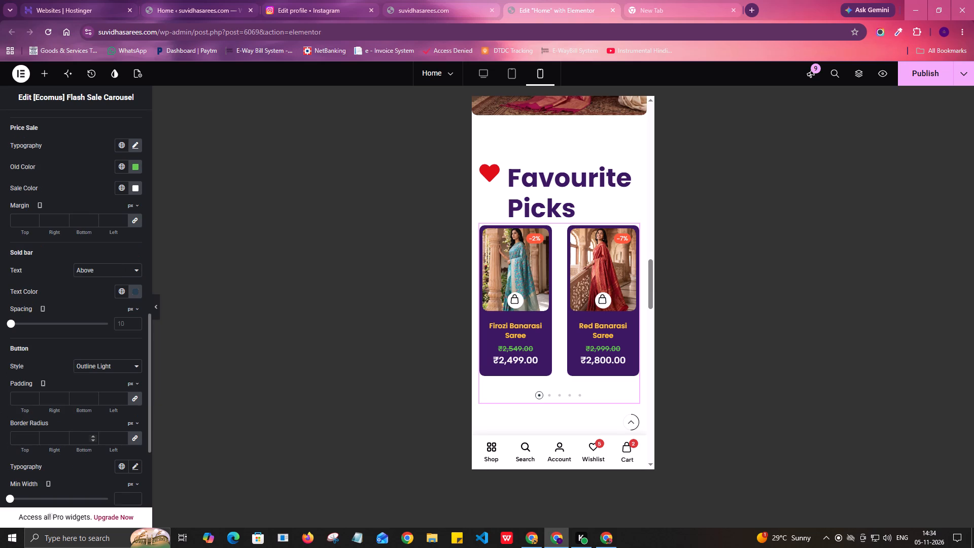
scroll(90, 430, down, 1)
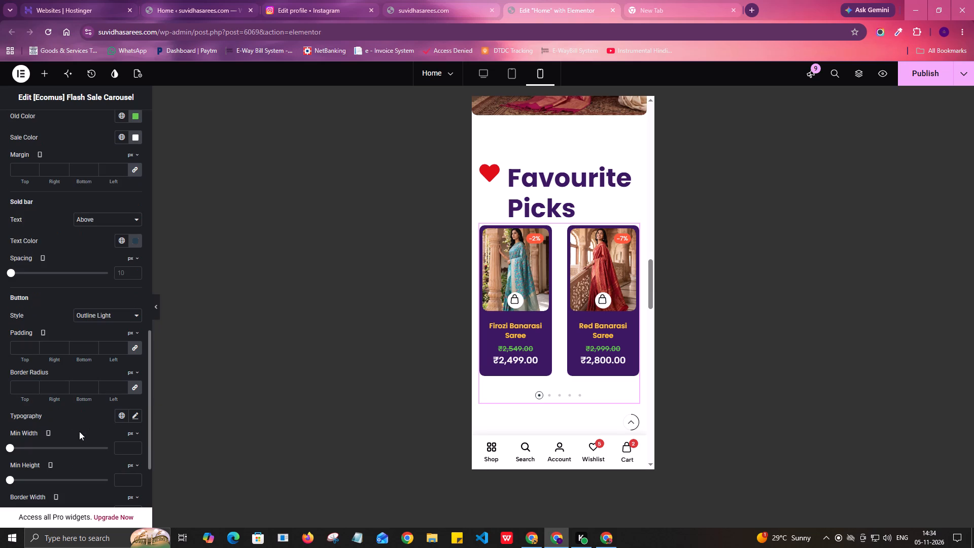
scroll(40, 419, down, 1)
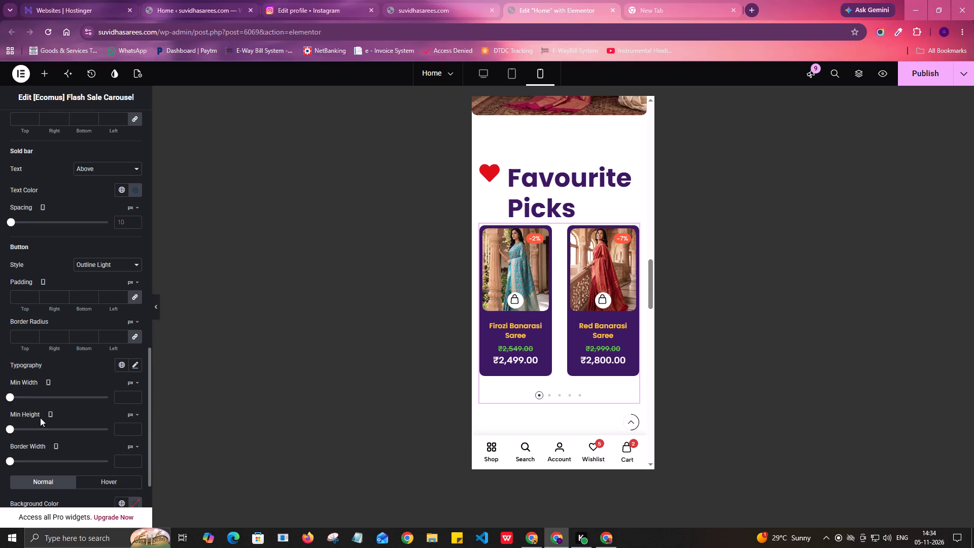
scroll(37, 418, up, 15)
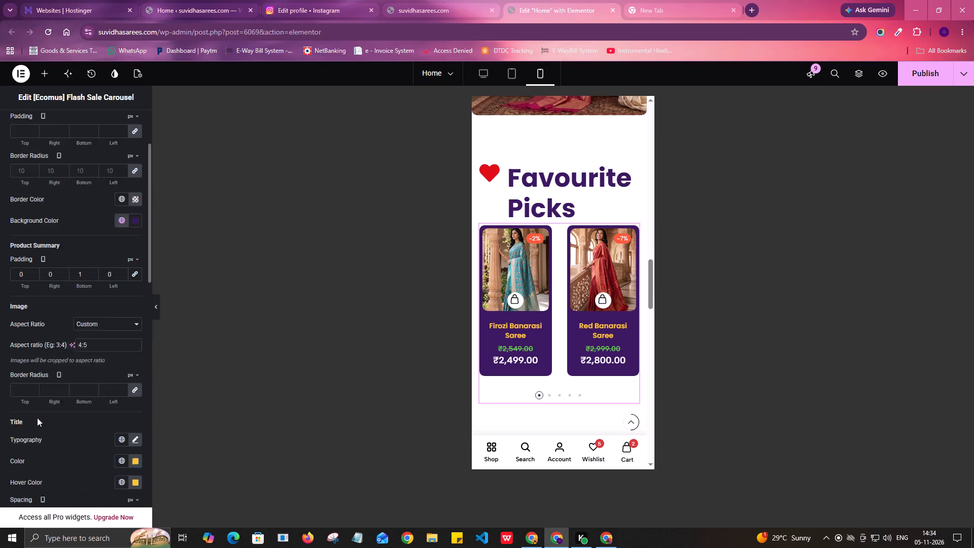
click(125, 125)
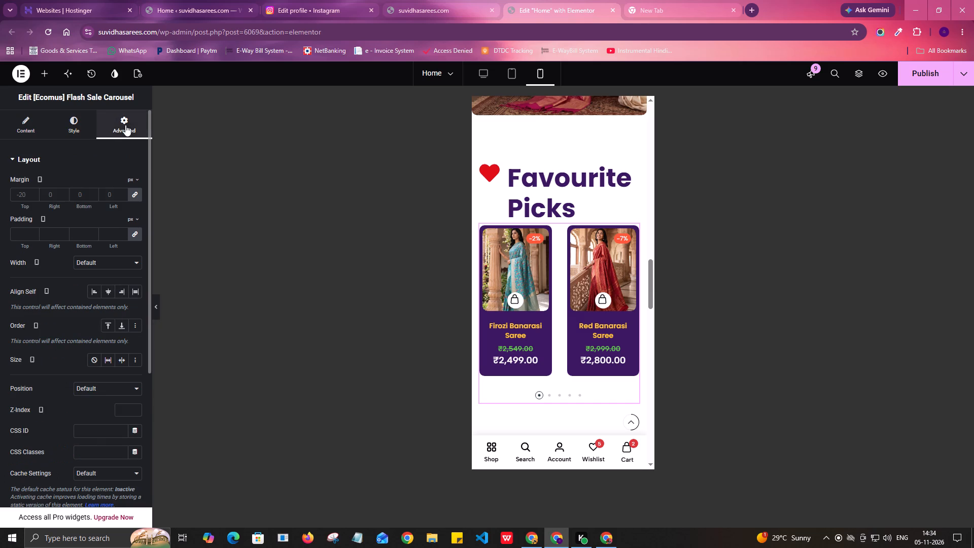
click(92, 262)
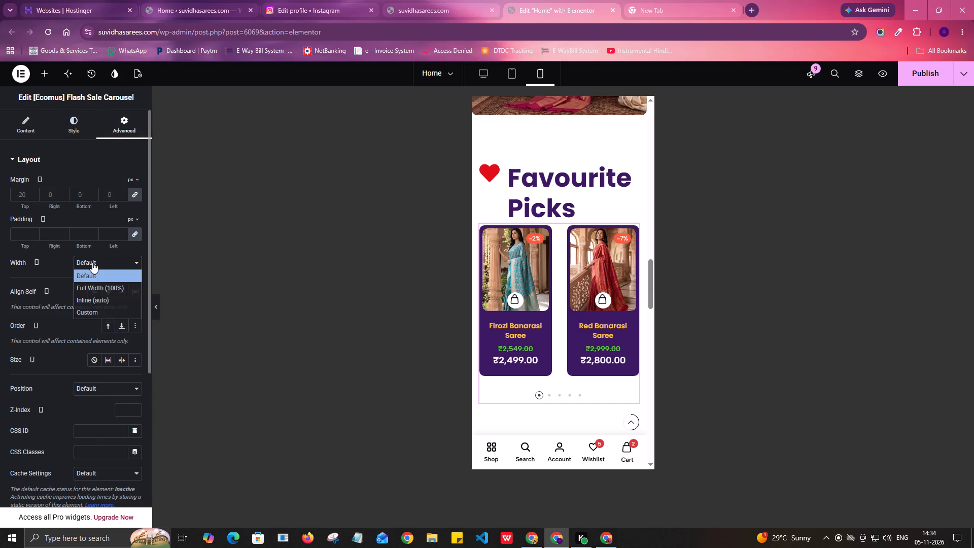
click(0, 261)
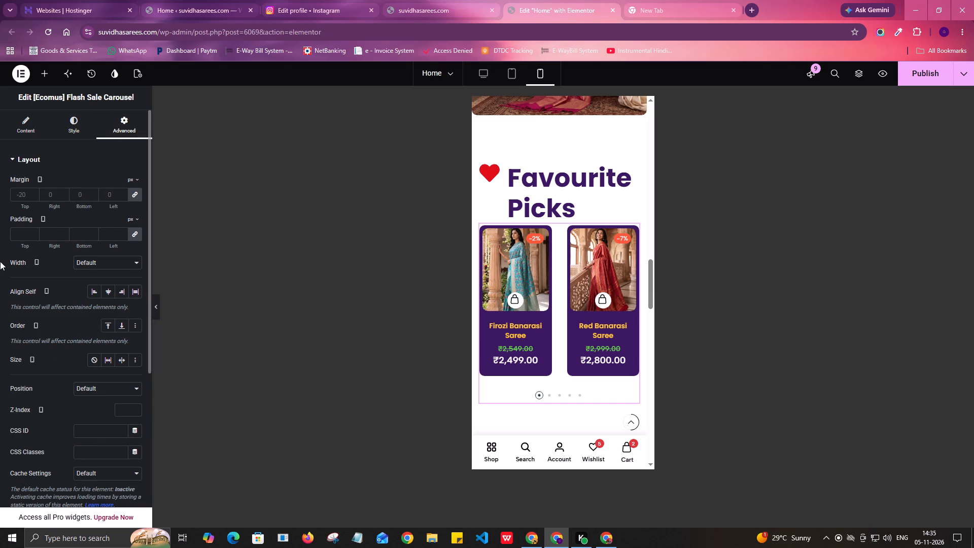
scroll(95, 346, down, 2)
scroll(74, 265, up, 5)
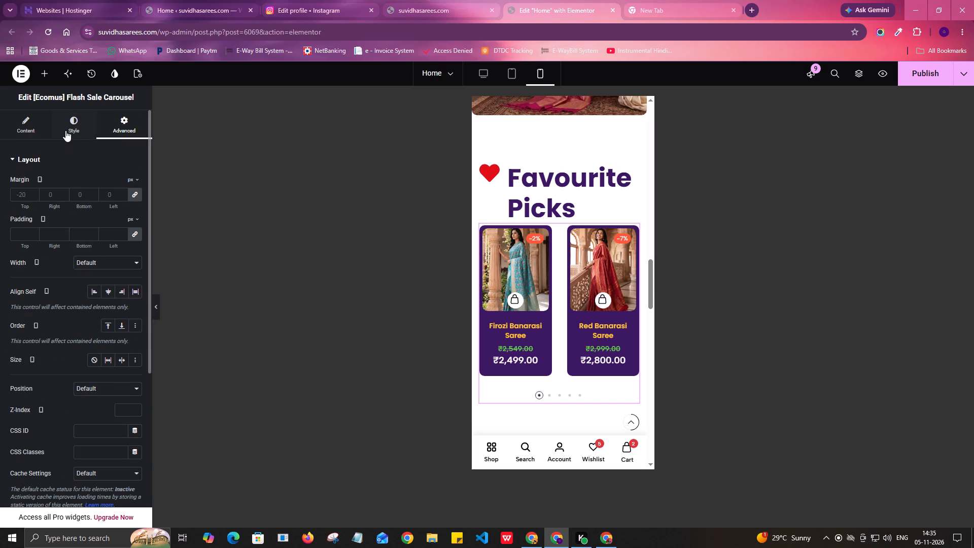
Set the space between slides in the Favourite Picks carousel to 5 for mobile.
click(65, 128)
click(30, 124)
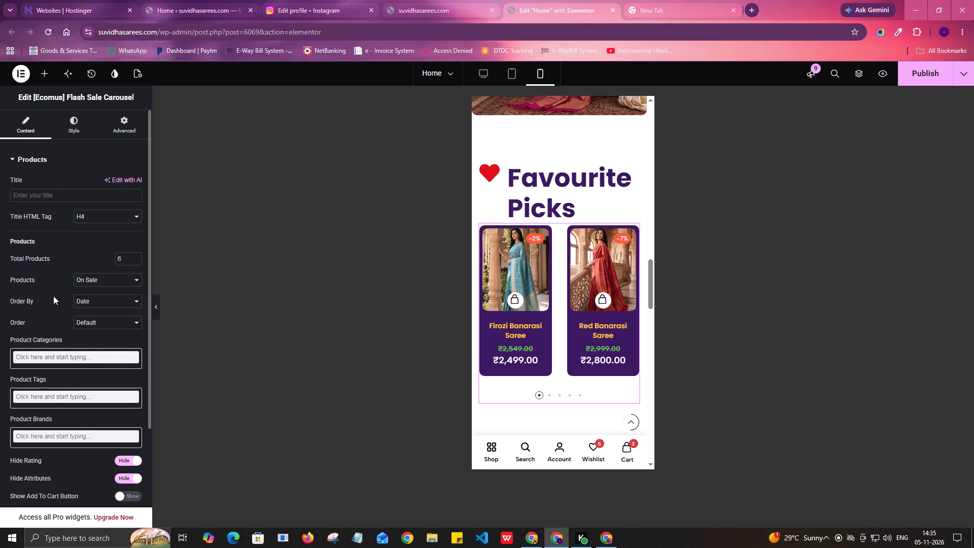
scroll(76, 332, down, 1)
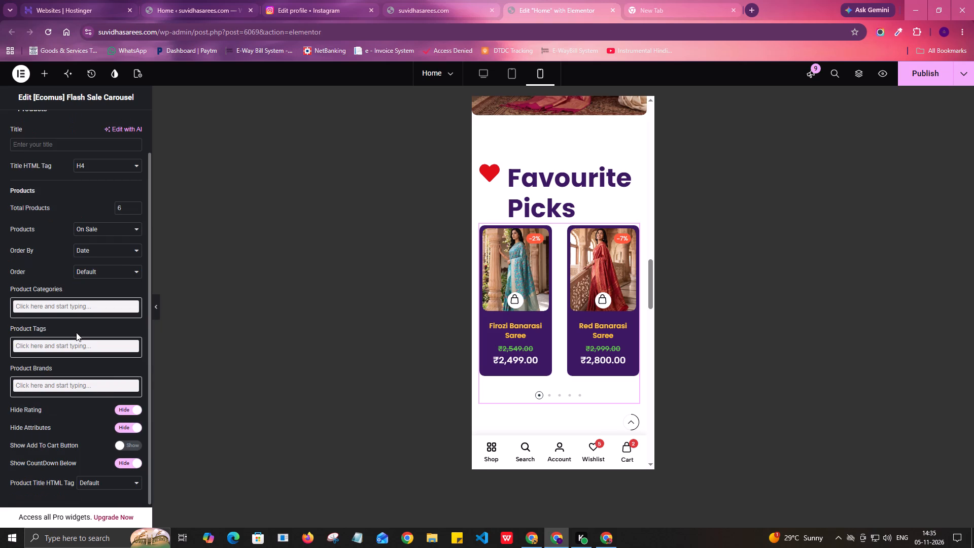
scroll(76, 332, down, 2)
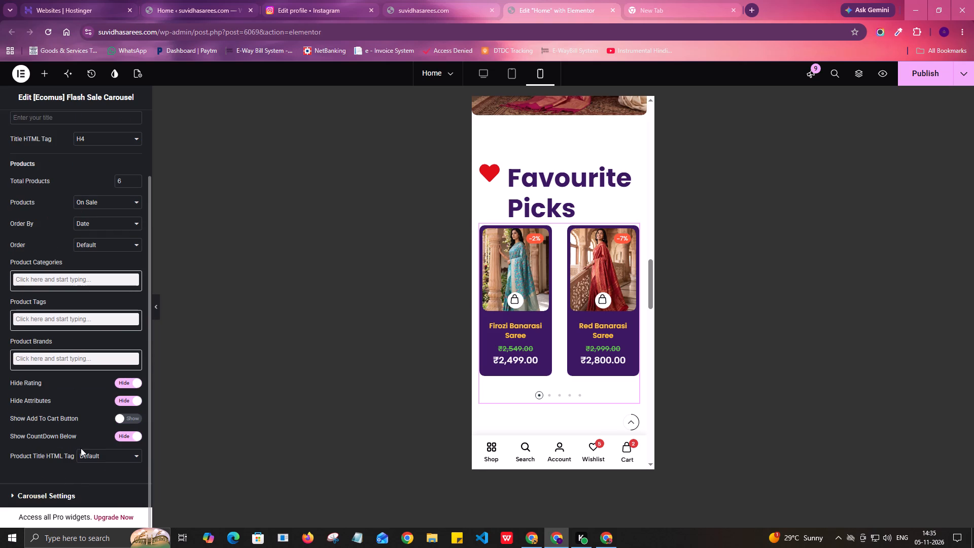
click(66, 491)
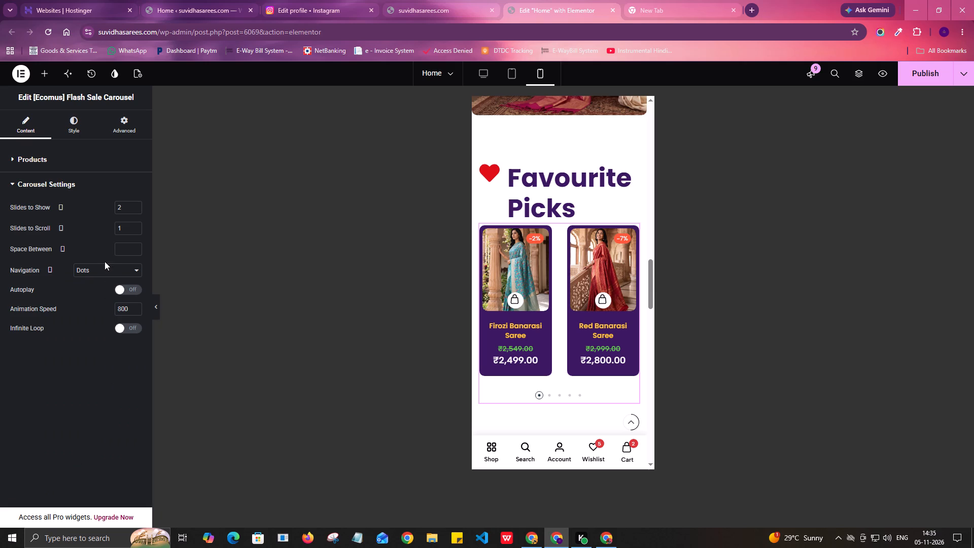
click(136, 247)
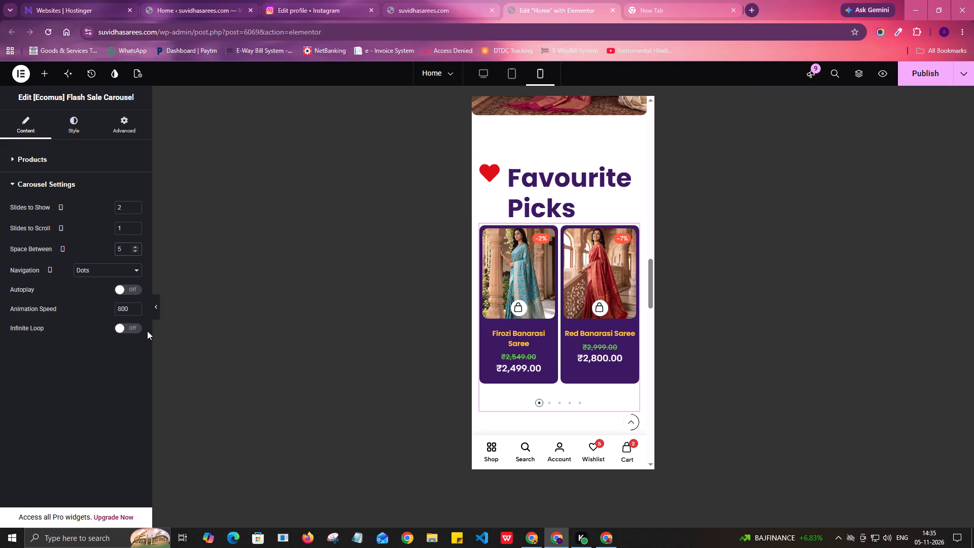
Turn on autoplay for the Favourite Picks carousel.
click(130, 291)
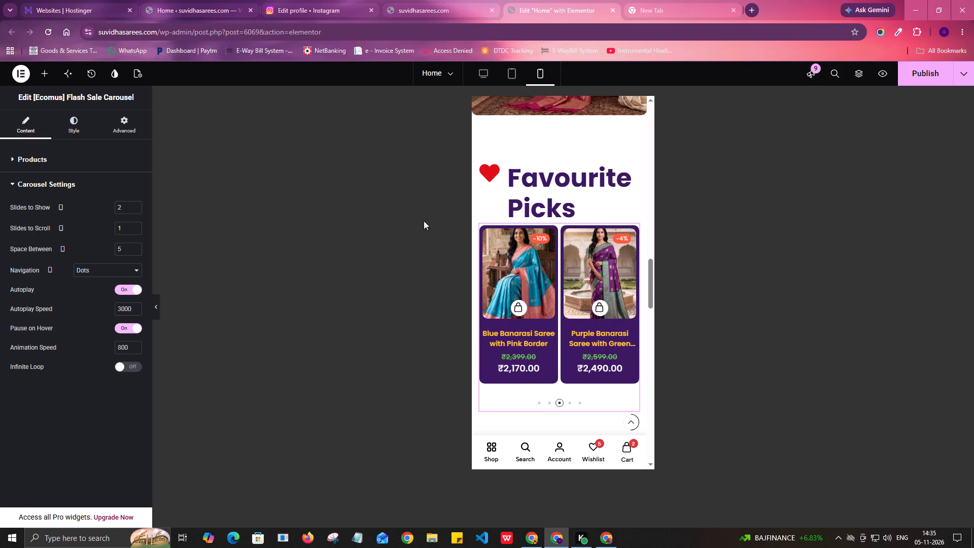
Set the Favourite Picks title's font size to 29 px for mobile in its typography settings.
click(631, 167)
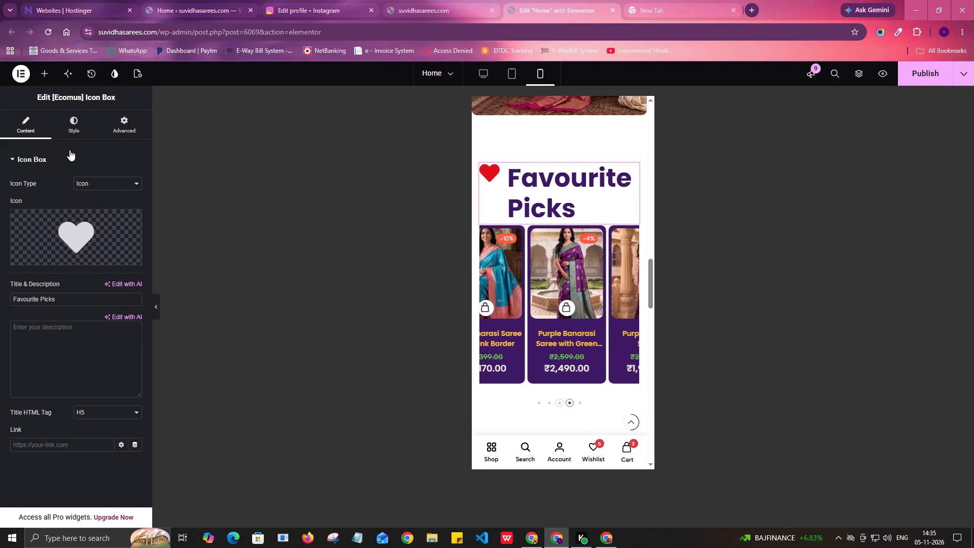
click(67, 129)
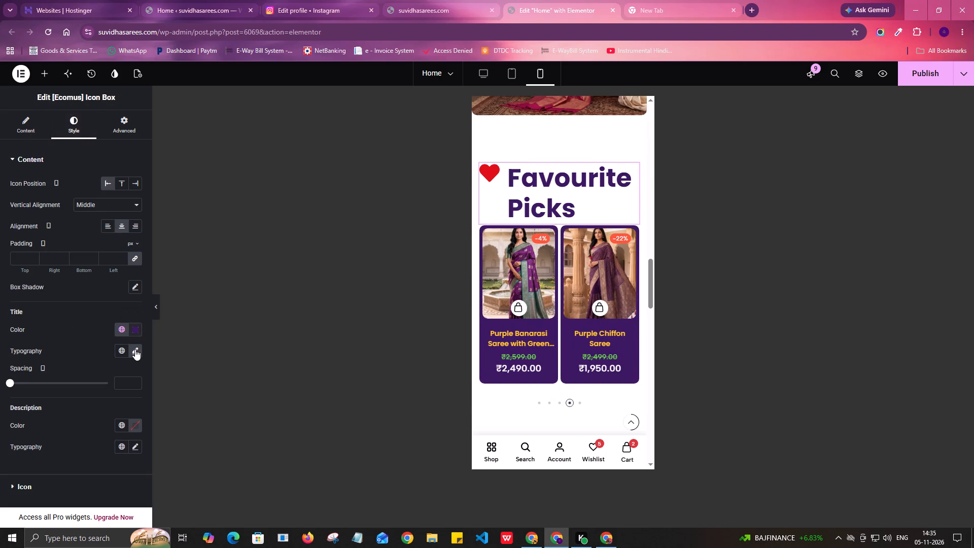
click(134, 351)
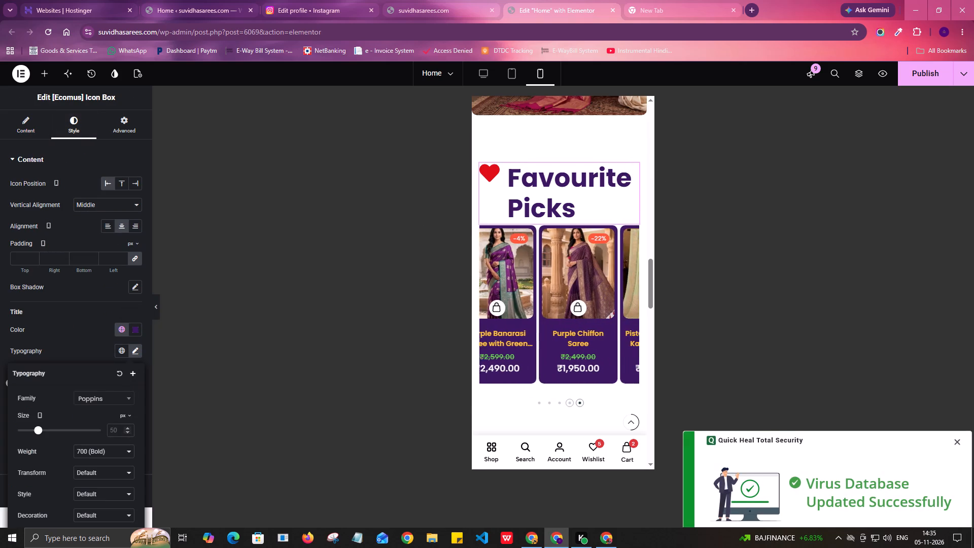
drag(39, 434, 33, 432)
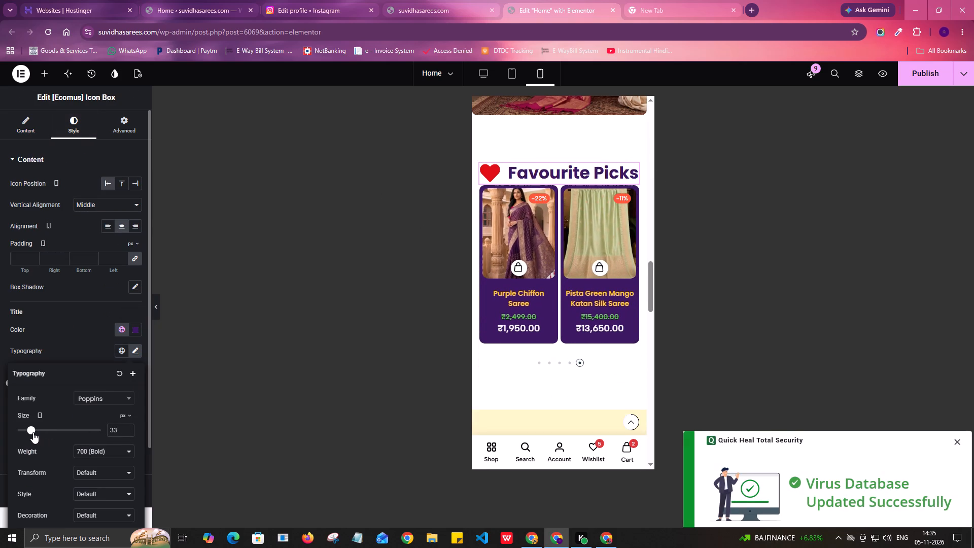
drag(33, 432, 32, 432)
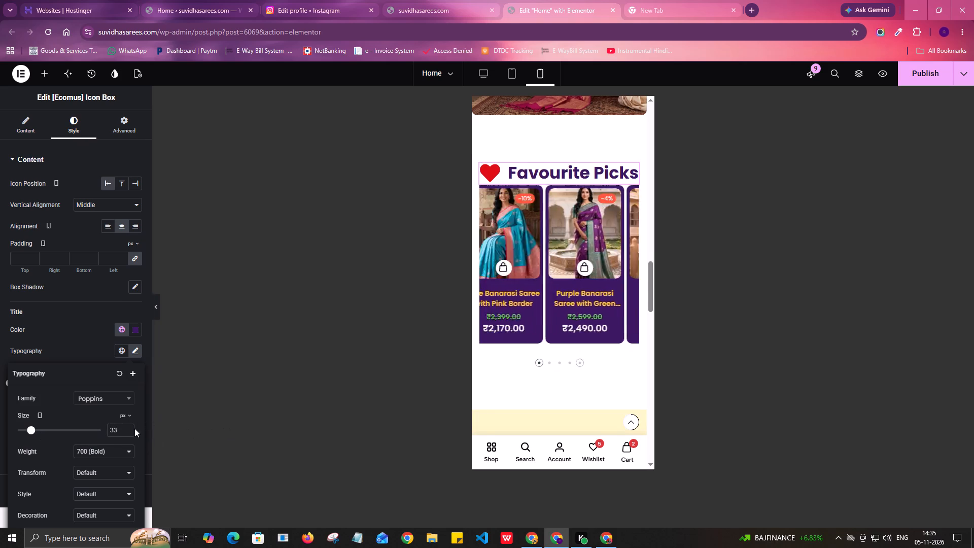
double_click(128, 431)
click(128, 431)
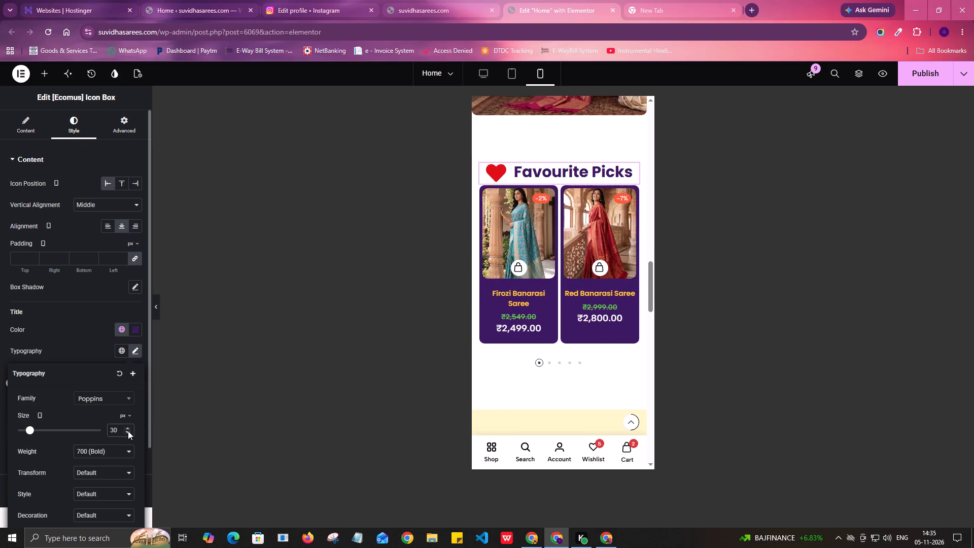
click(128, 431)
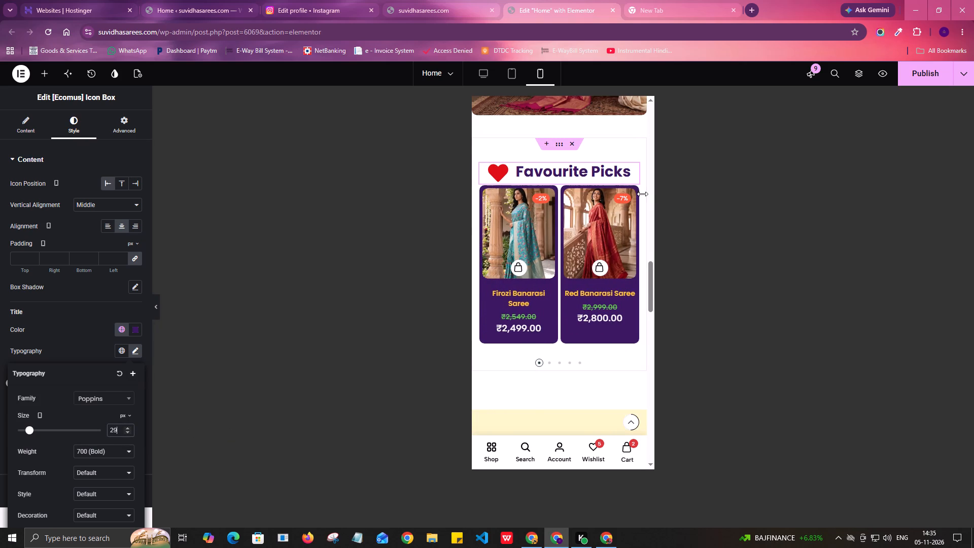
Unlink the Favourite Picks carousel's margin values, with 0 px on all sides for mobile.
click(634, 187)
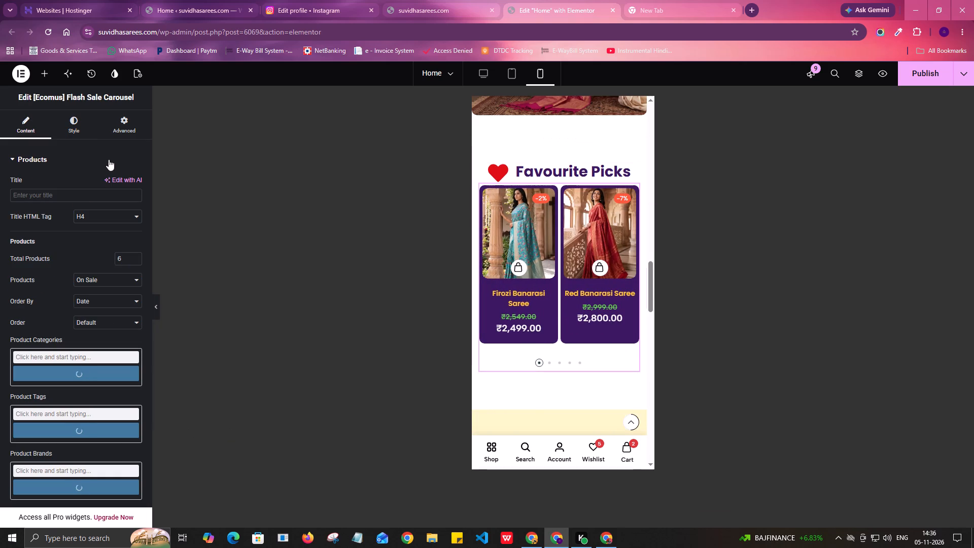
click(117, 126)
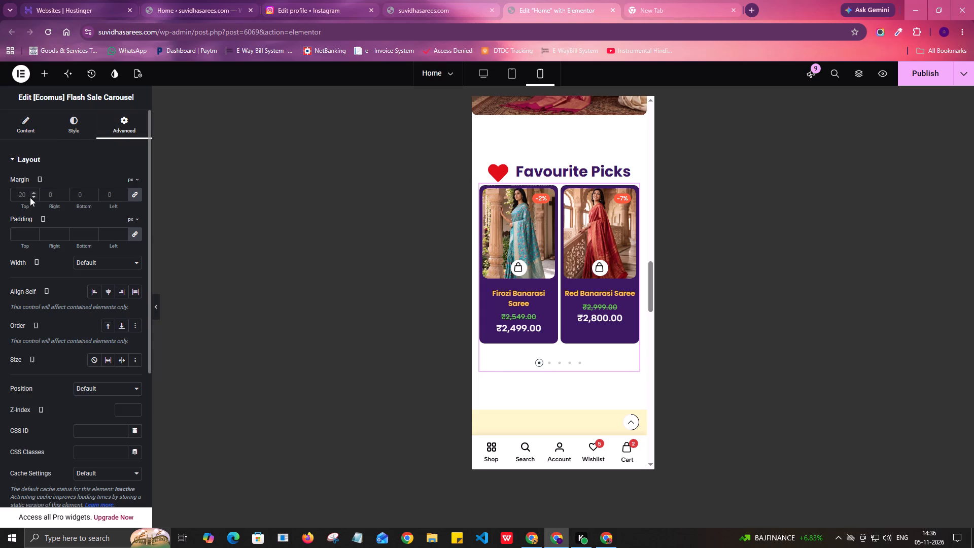
click(137, 193)
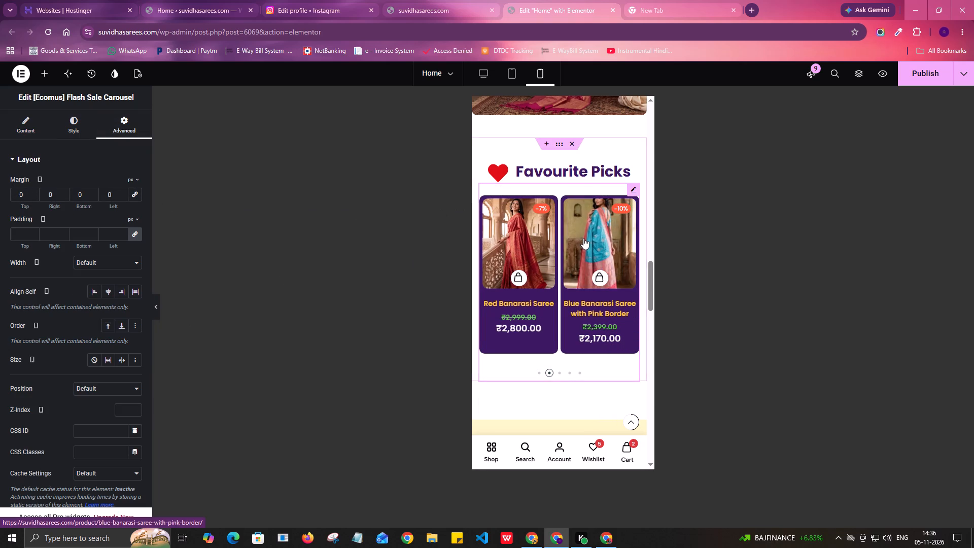
Set the Glance Of Our Socials container's mobile padding to 50 px top and bottom and 0 px right and left.
scroll(550, 261, down, 6)
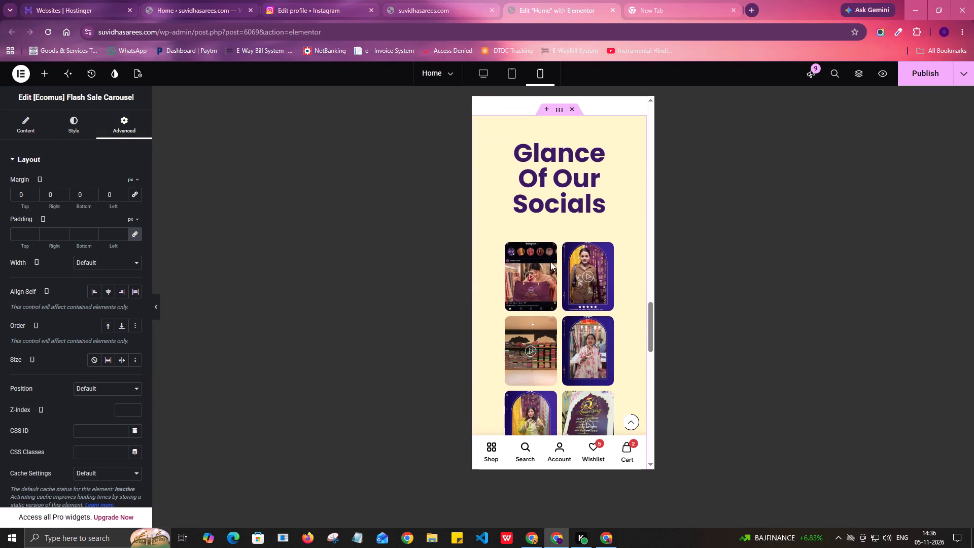
click(556, 109)
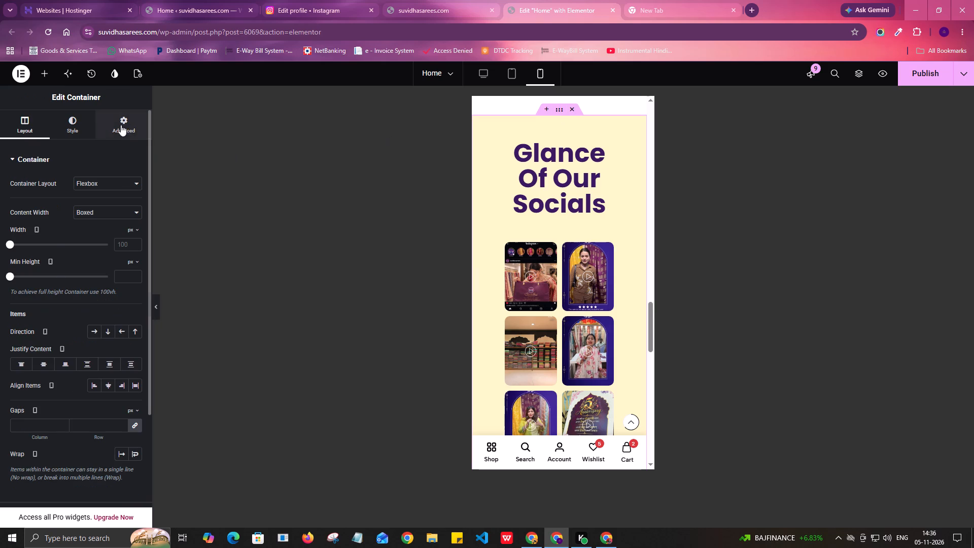
click(121, 125)
click(137, 232)
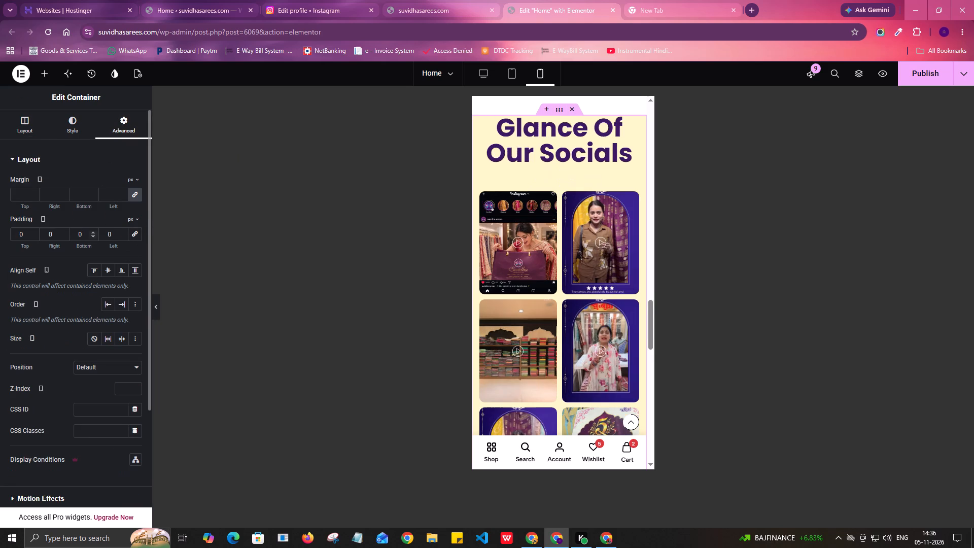
click(14, 232)
key(5)
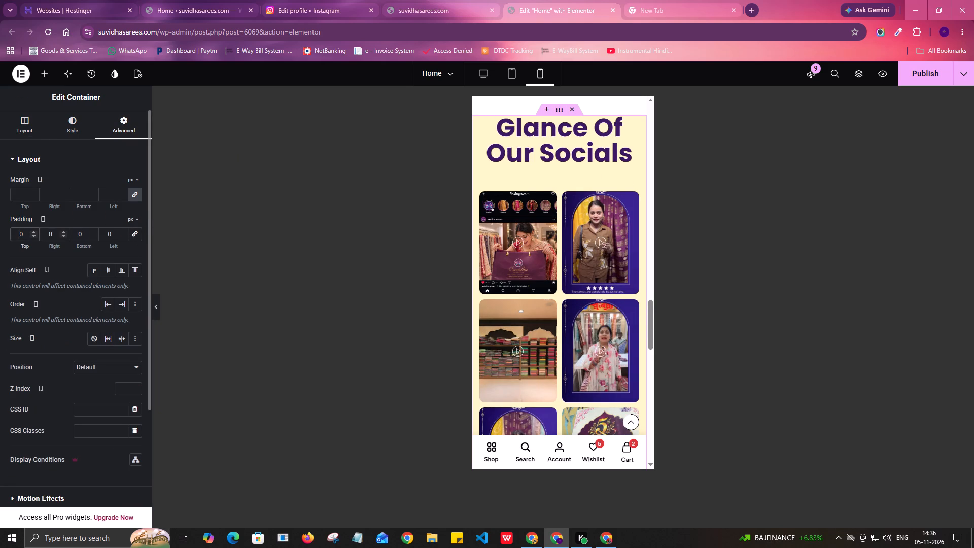
click(71, 230)
key(5)
Set the Glance Of Our Socials heading's font size to 32 px for mobile.
click(633, 144)
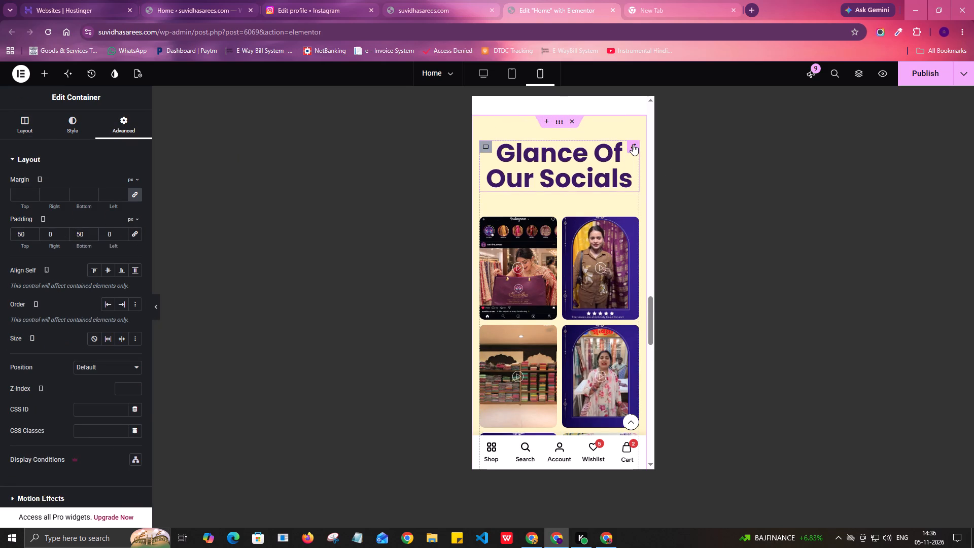
click(75, 126)
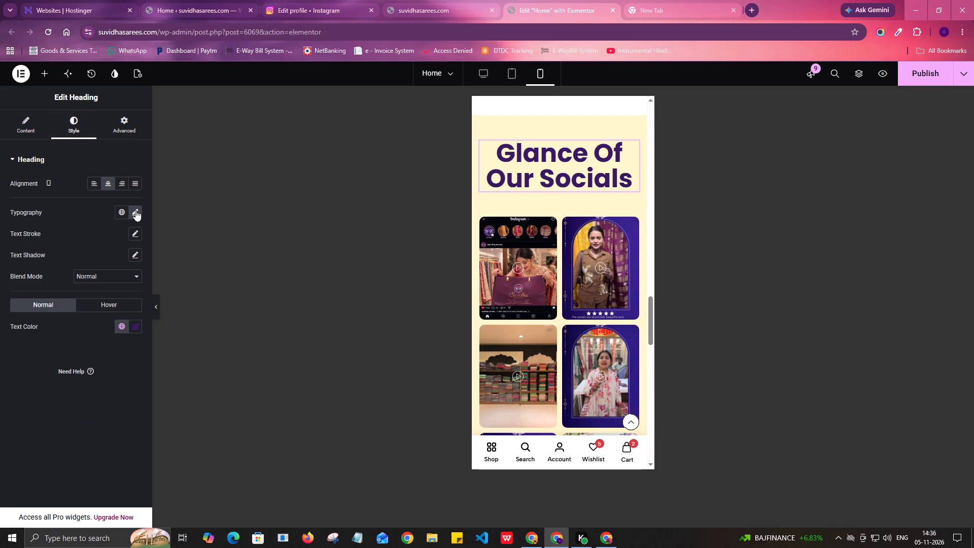
click(135, 210)
drag(40, 293, 36, 293)
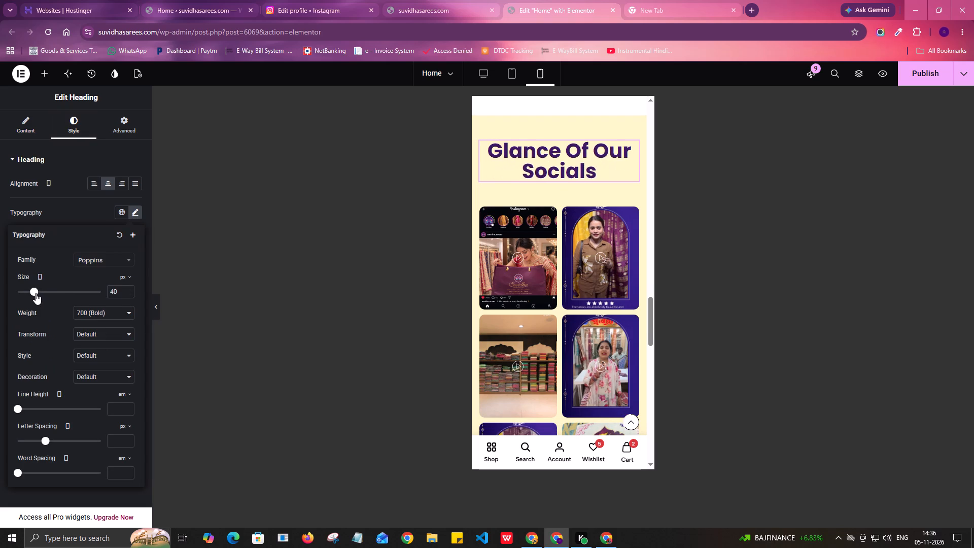
drag(36, 293, 32, 296)
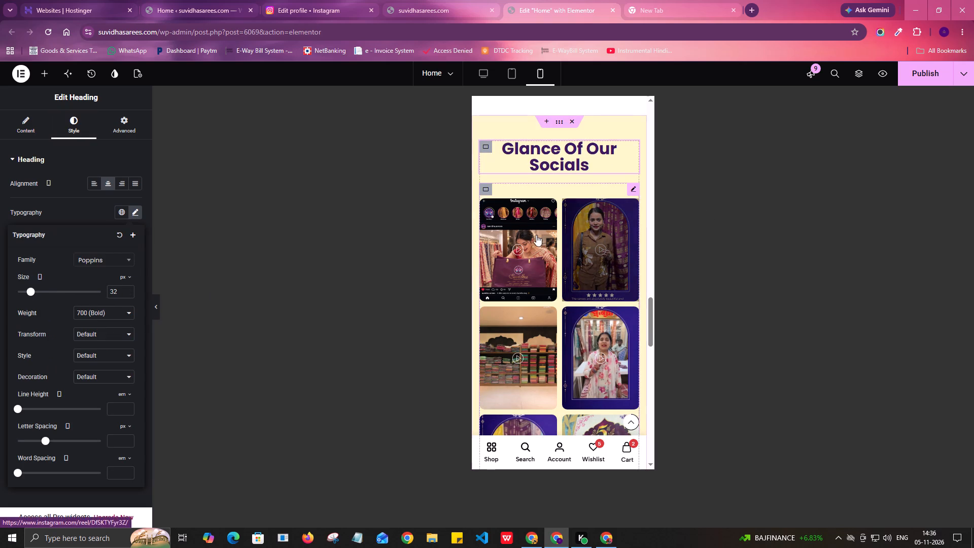
Check the rest of the socials section in the mobile preview and publish the Home page changes.
scroll(534, 235, down, 4)
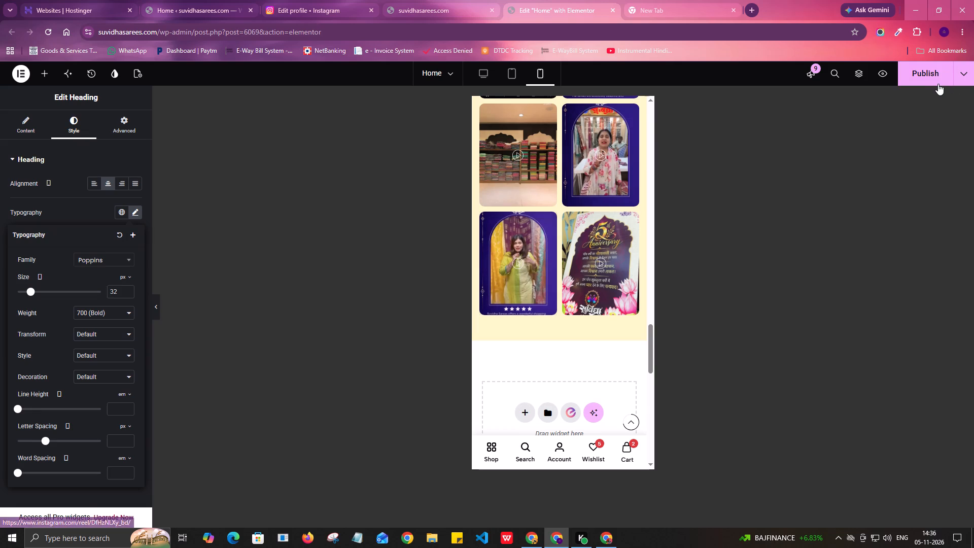
click(926, 77)
Preview the page in the desktop view with the editing sidebar hidden.
click(481, 72)
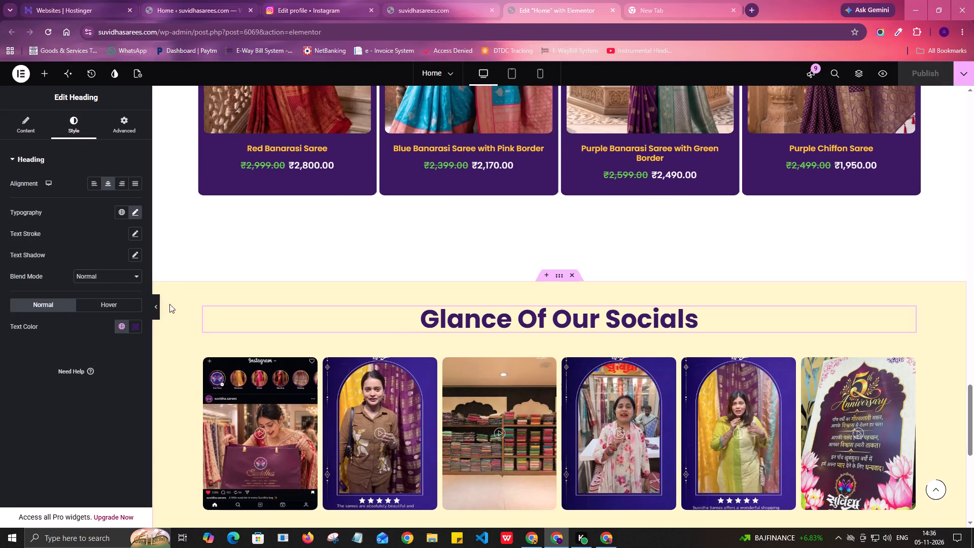
click(155, 307)
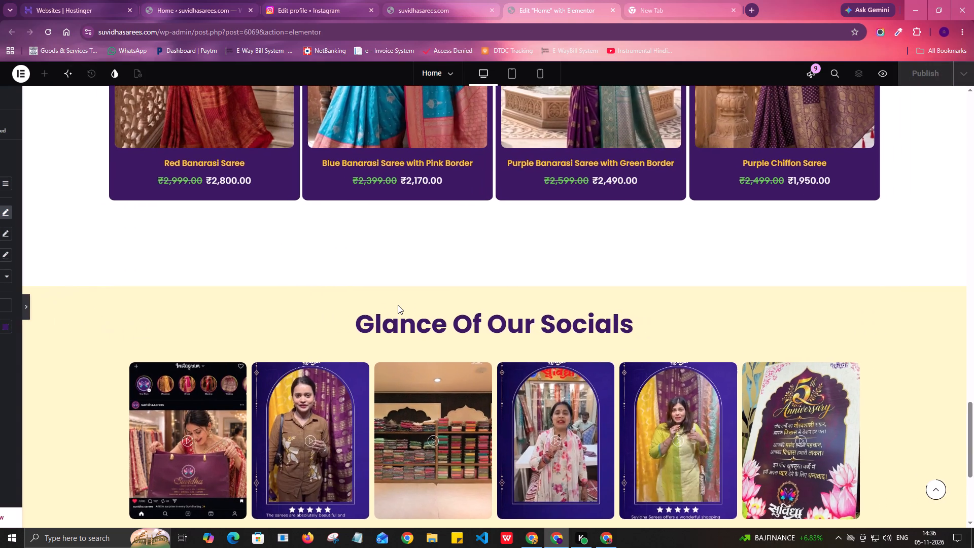
Look over the top of the Home page in the editor and on the live suvidhasarees.com site.
scroll(398, 305, up, 20)
scroll(398, 305, up, 13)
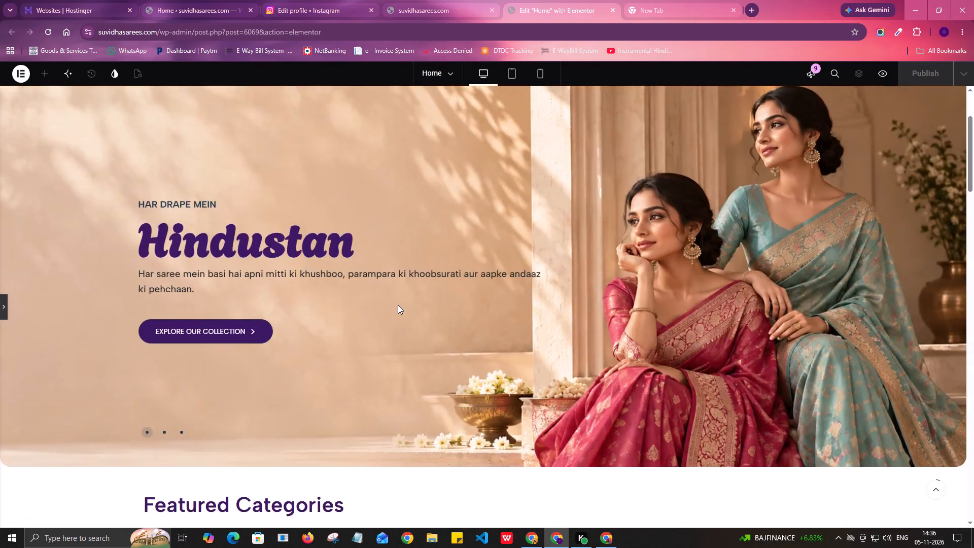
scroll(398, 305, up, 8)
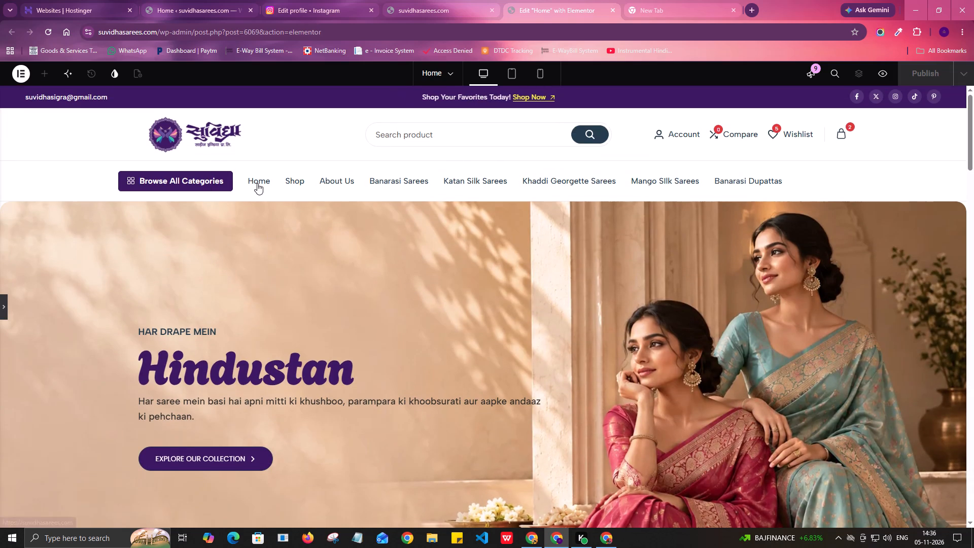
click(257, 183)
click(442, 0)
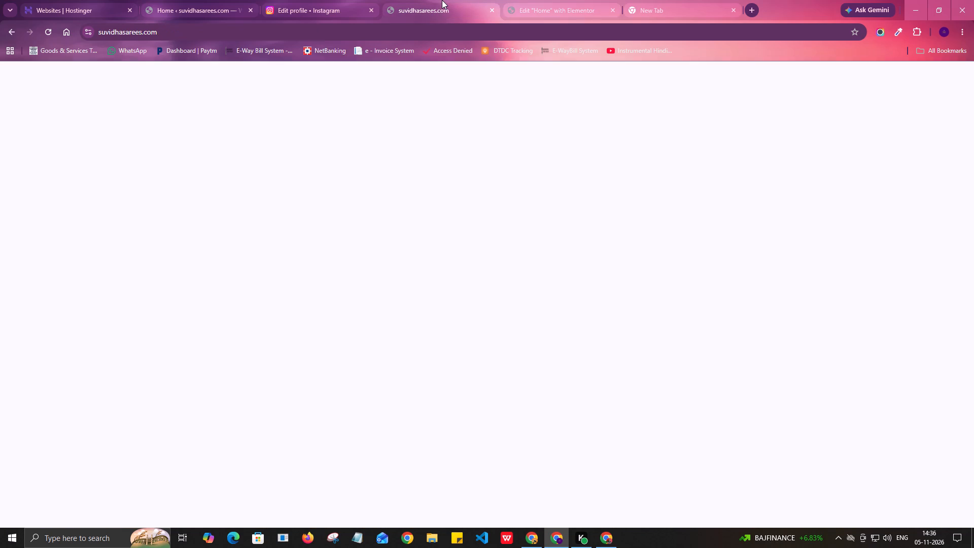
click(269, 134)
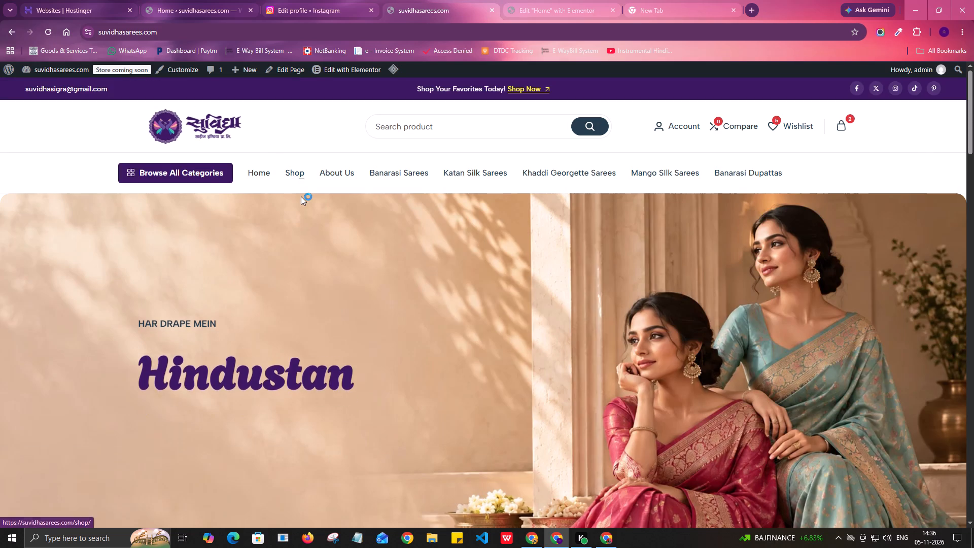
scroll(334, 284, down, 2)
scroll(340, 283, up, 3)
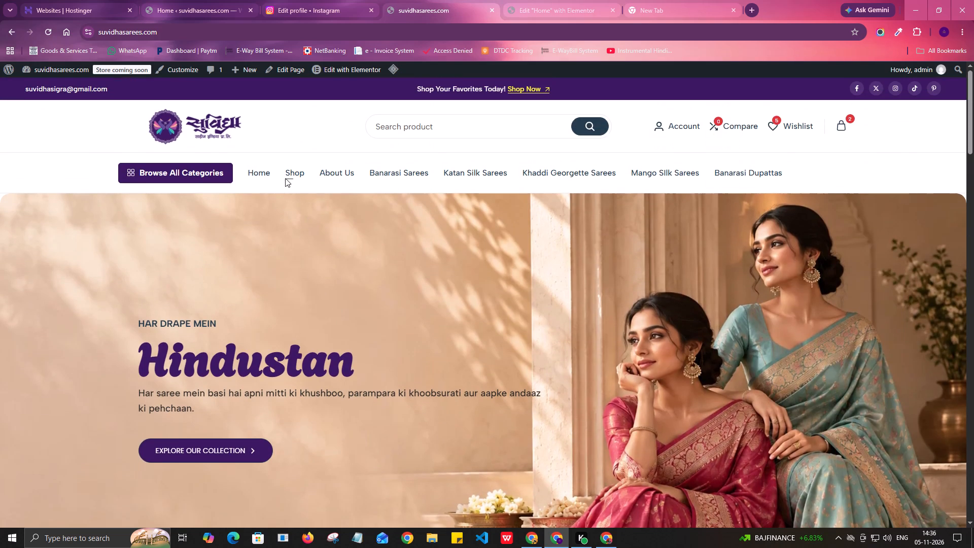
Open the live Shop page and examine its product filter options and product grid.
click(288, 174)
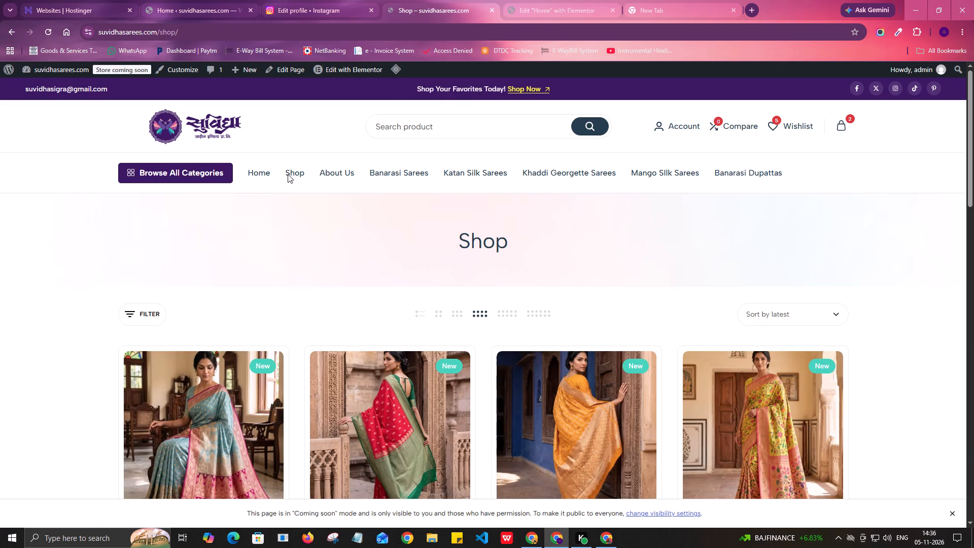
scroll(429, 279, down, 2)
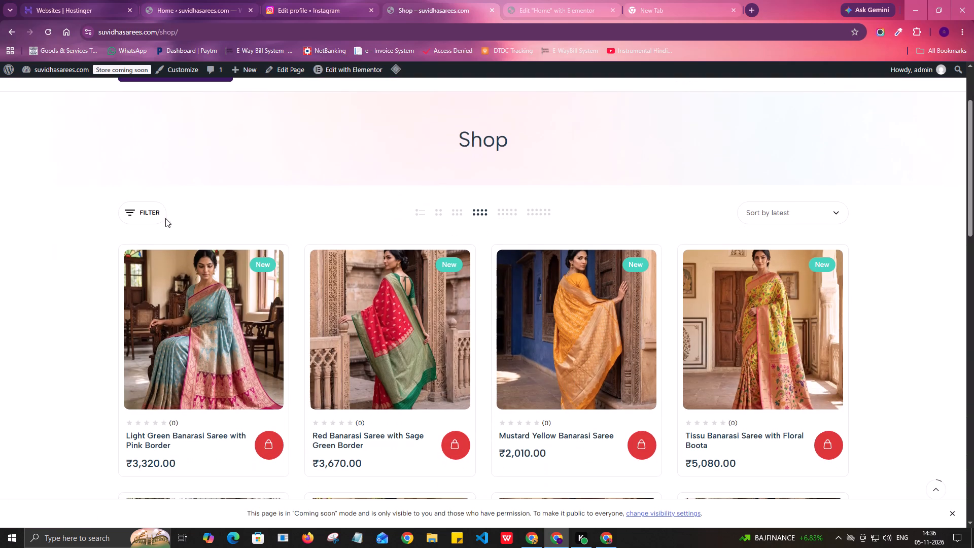
click(157, 209)
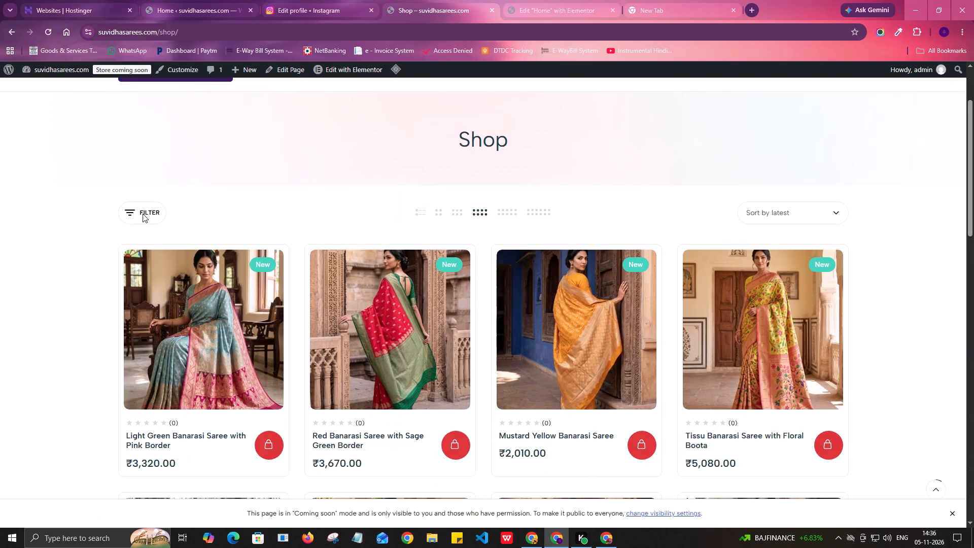
click(145, 213)
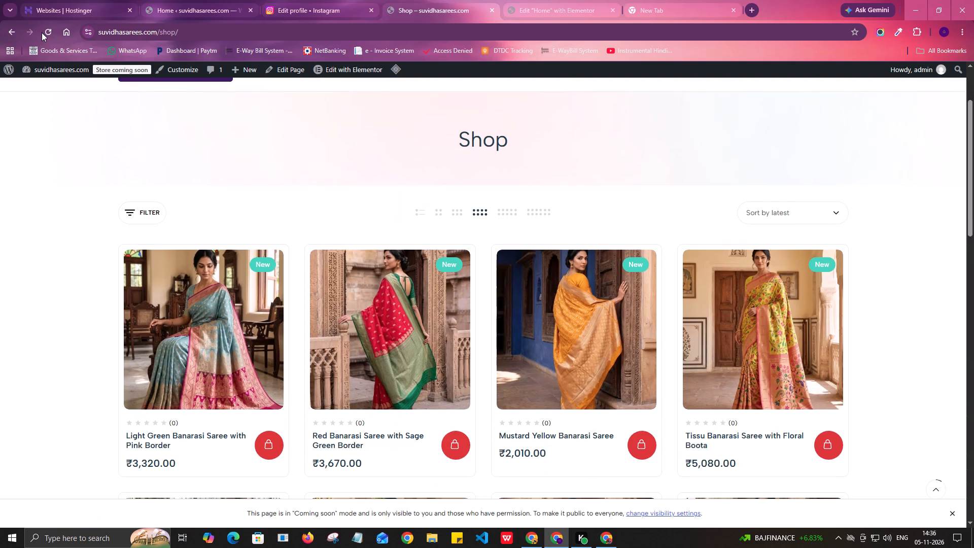
click(44, 32)
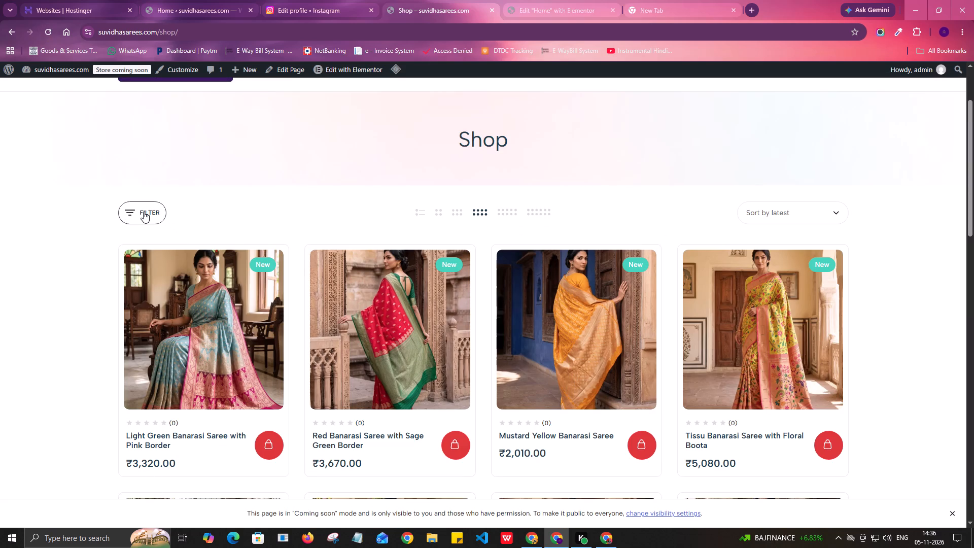
click(144, 212)
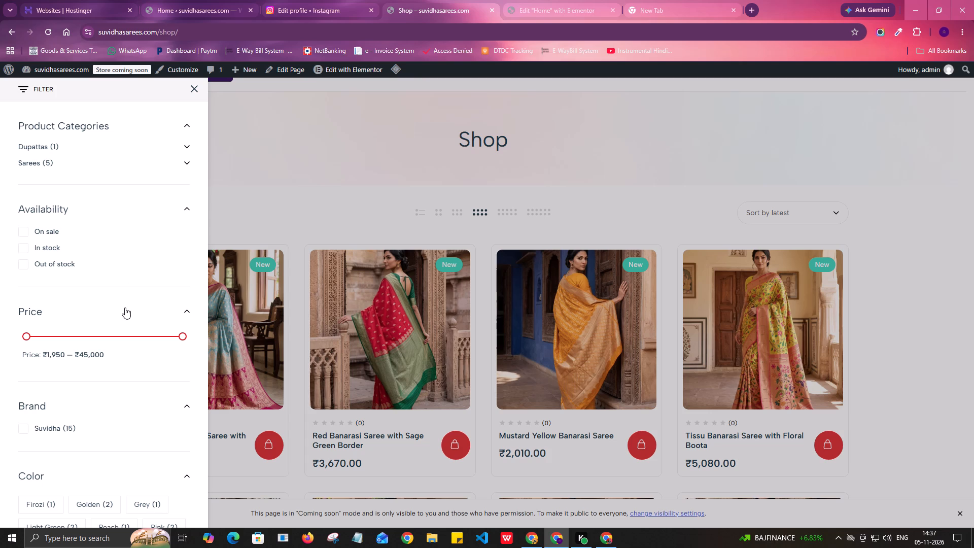
scroll(125, 304, down, 3)
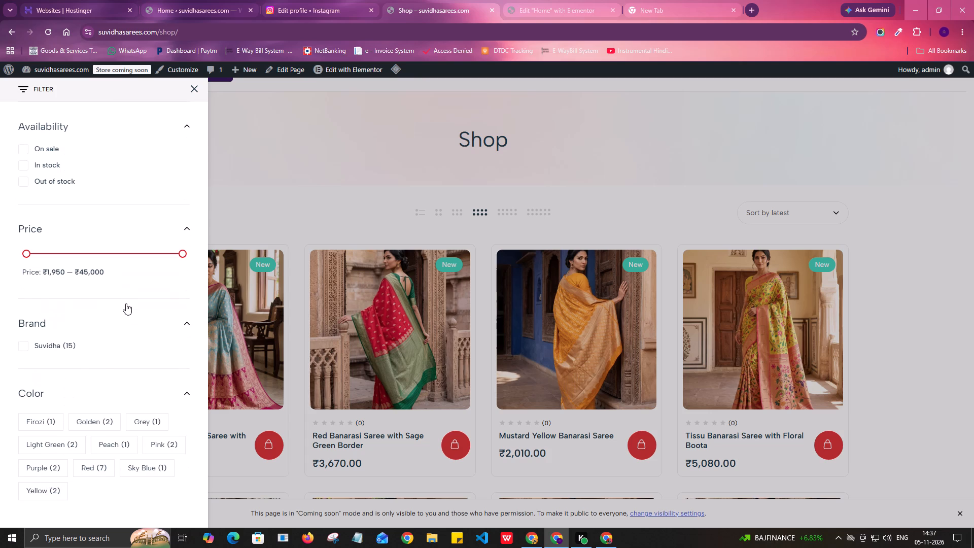
scroll(126, 303, down, 2)
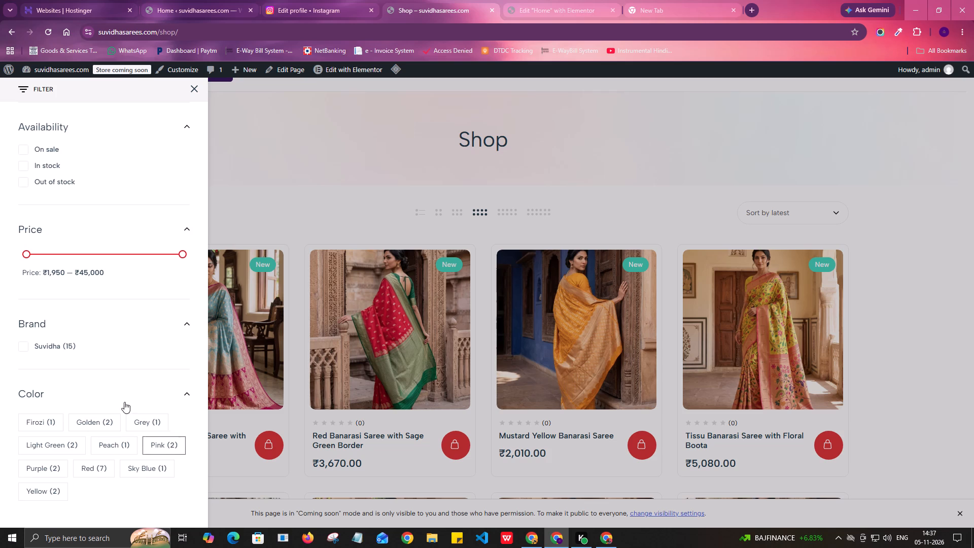
scroll(109, 386, up, 6)
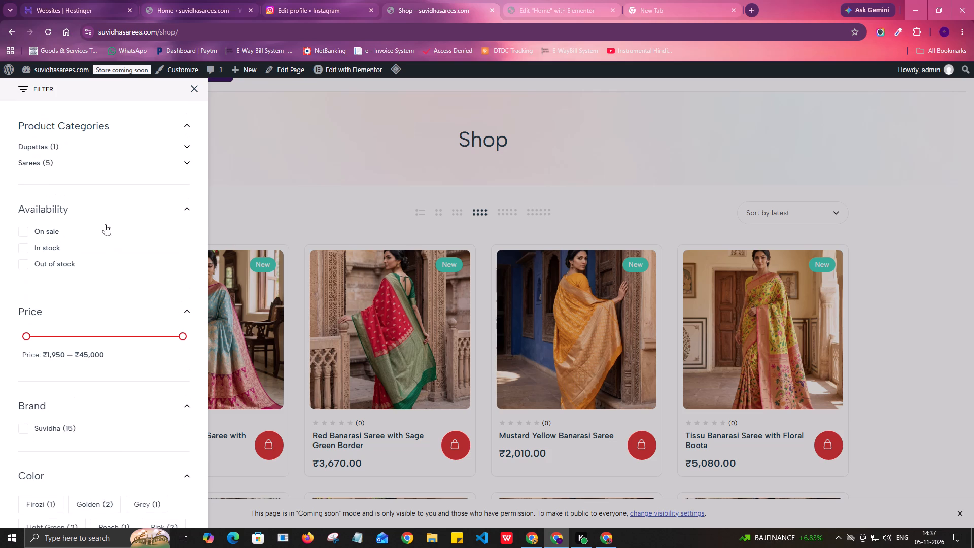
click(196, 87)
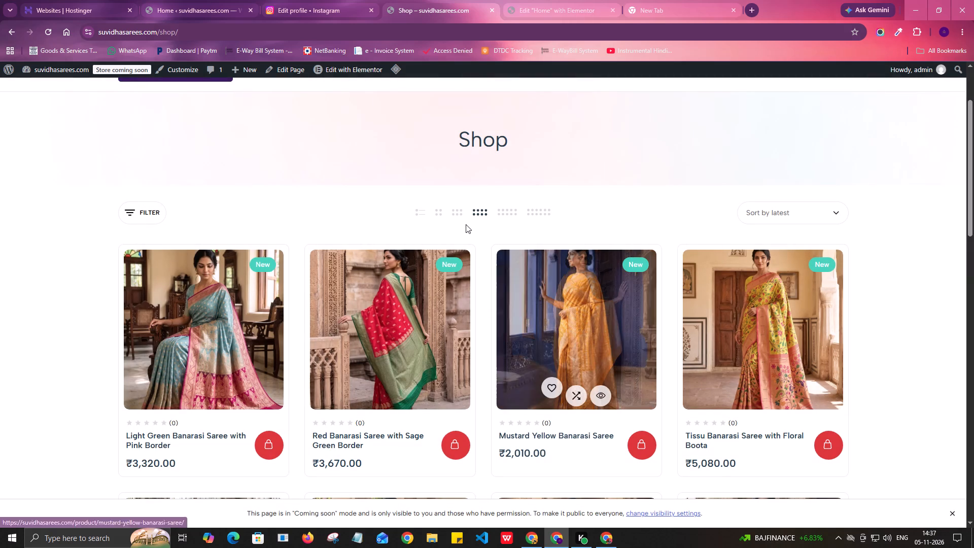
scroll(353, 253, down, 7)
scroll(353, 254, up, 10)
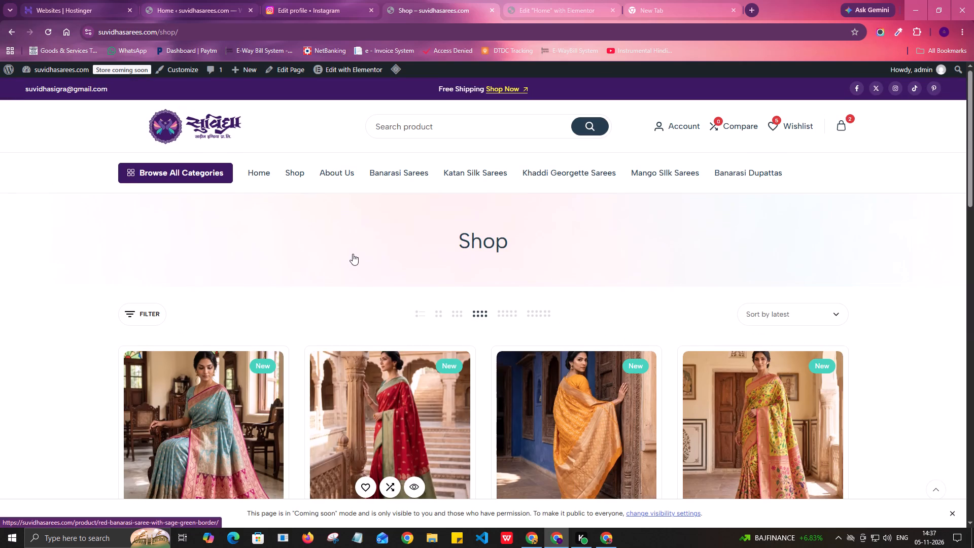
scroll(353, 254, up, 3)
Open the live About Us page and review its sections from the Our Story banner down to the footer.
click(333, 173)
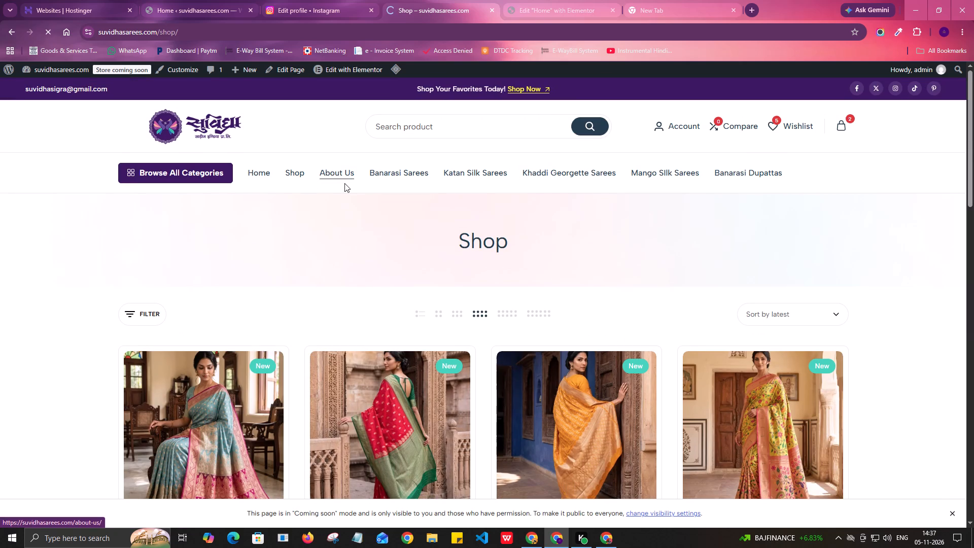
scroll(363, 272, down, 7)
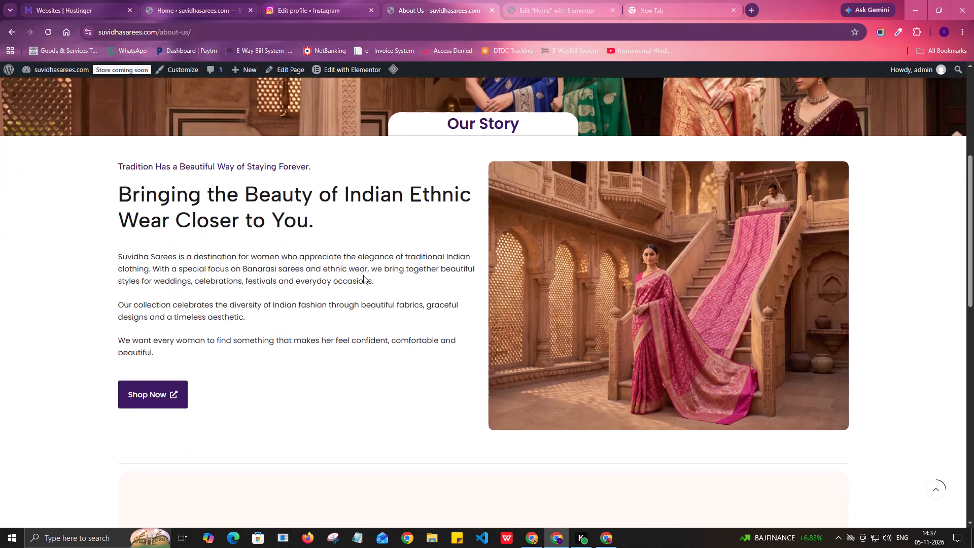
scroll(363, 275, down, 3)
scroll(363, 275, up, 4)
scroll(363, 275, down, 4)
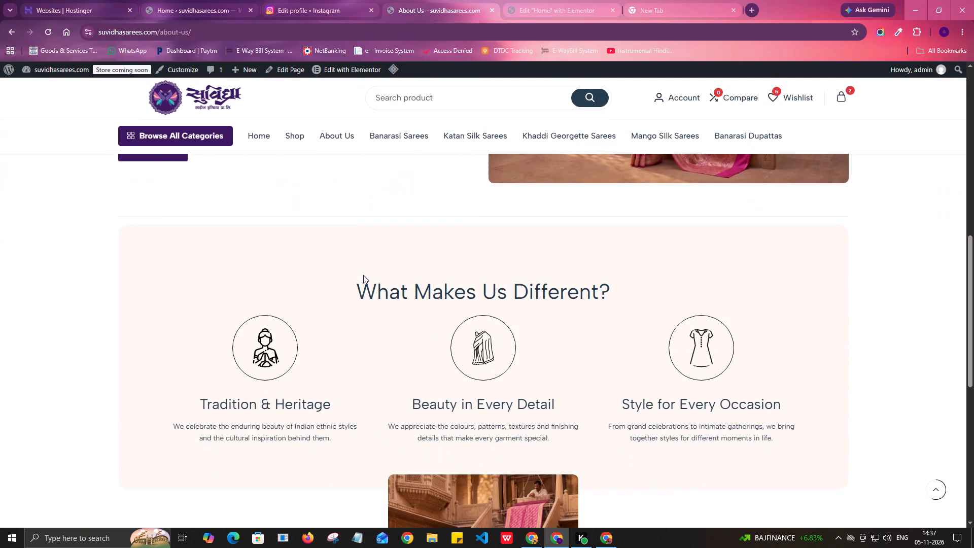
scroll(363, 275, down, 4)
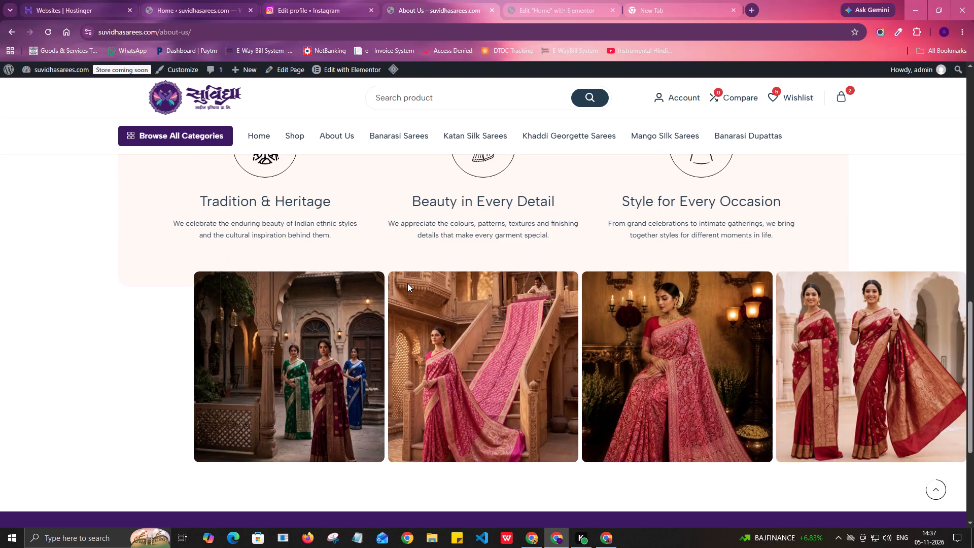
scroll(406, 283, down, 2)
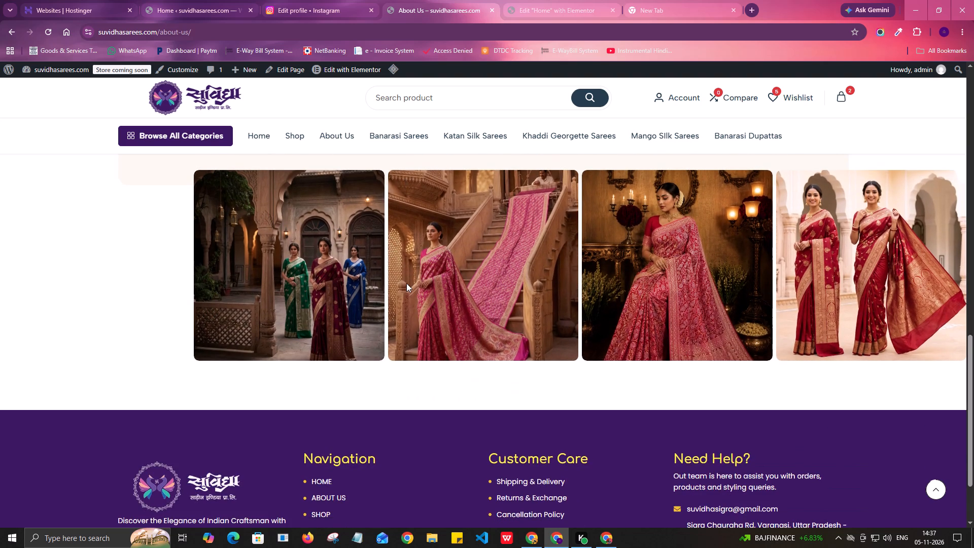
scroll(406, 283, down, 3)
scroll(406, 283, up, 14)
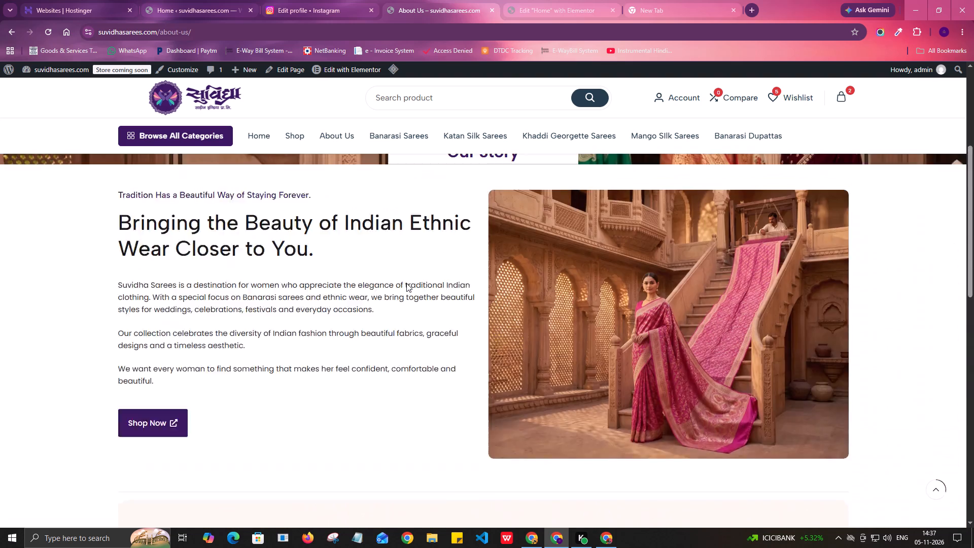
scroll(406, 283, up, 4)
Open the About Us page for editing with Elementor in a new tab and dismiss the Recommended Products popup.
right_click(340, 66)
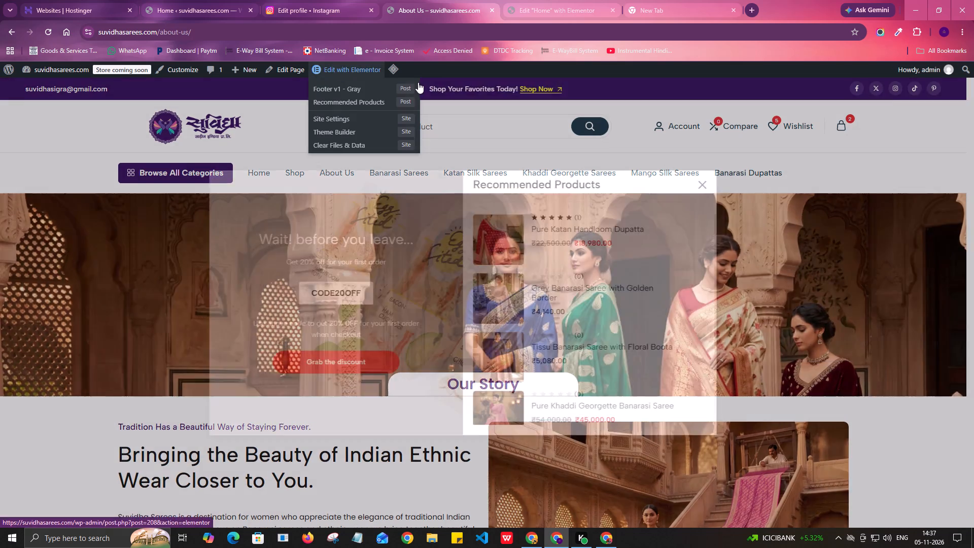
click(392, 82)
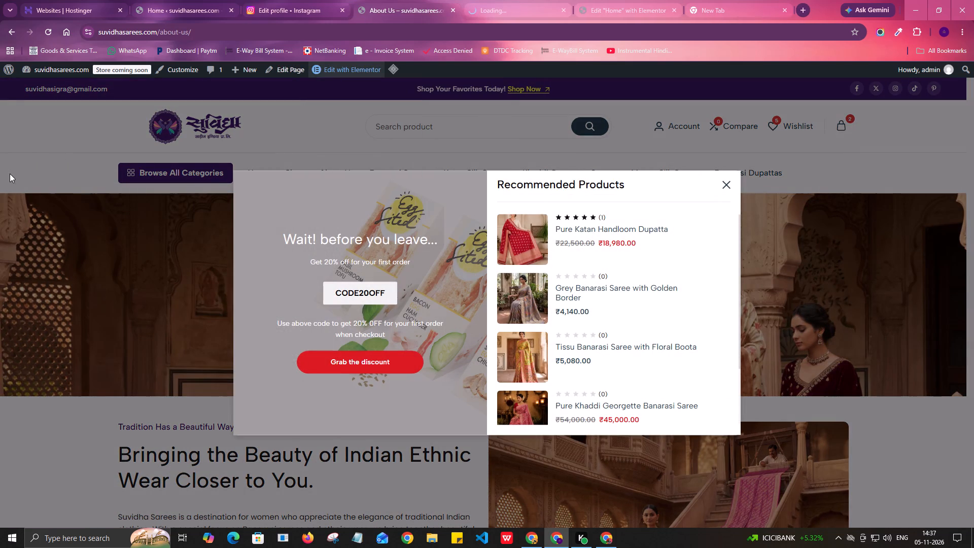
click(725, 184)
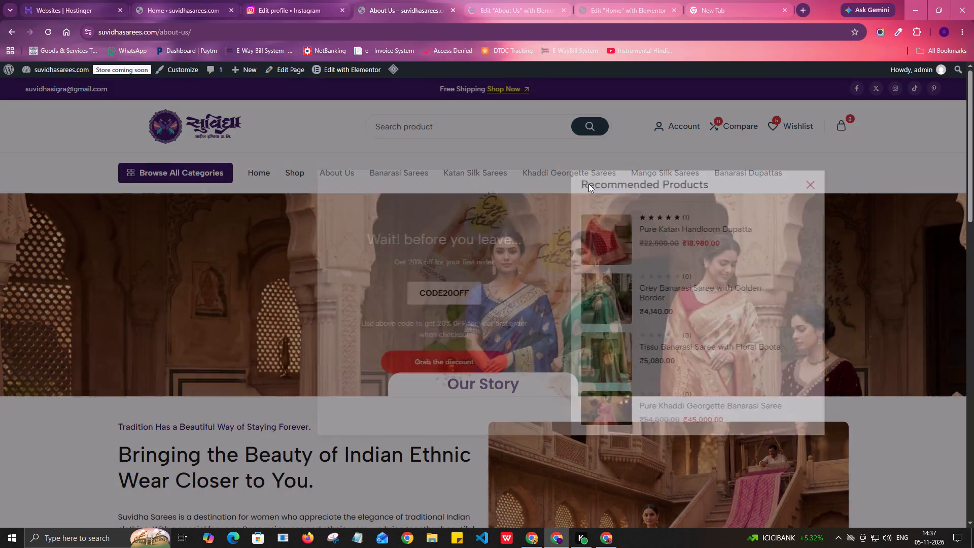
Open the live Banarasi Sarees category page and review its header and product listing.
click(399, 169)
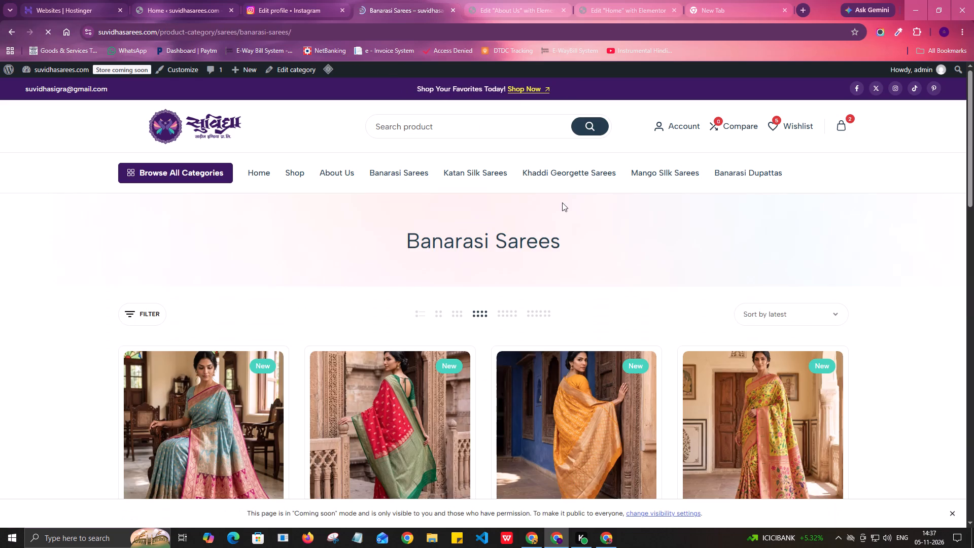
scroll(416, 264, down, 3)
scroll(417, 268, up, 4)
scroll(417, 268, down, 2)
scroll(417, 268, up, 2)
scroll(419, 259, down, 4)
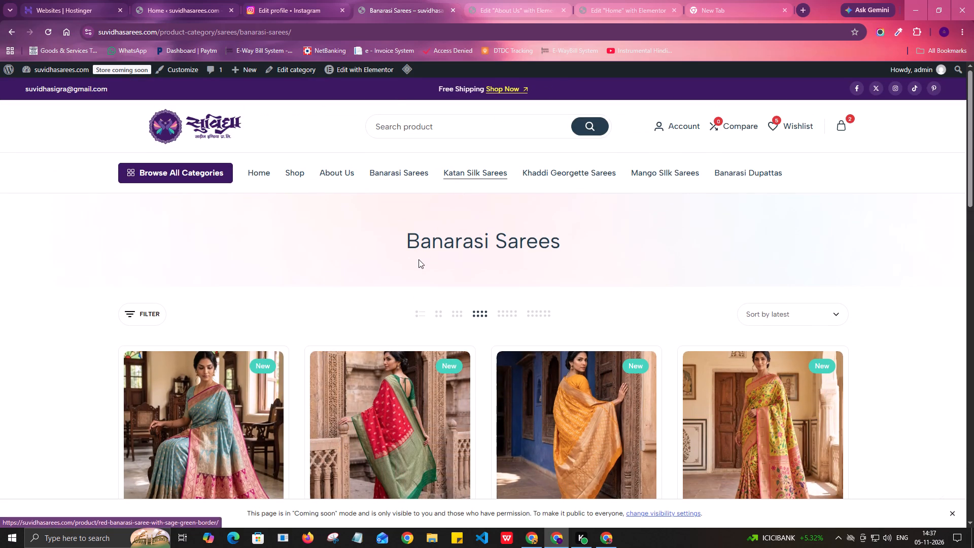
scroll(419, 259, down, 3)
scroll(438, 368, down, 3)
scroll(634, 326, down, 3)
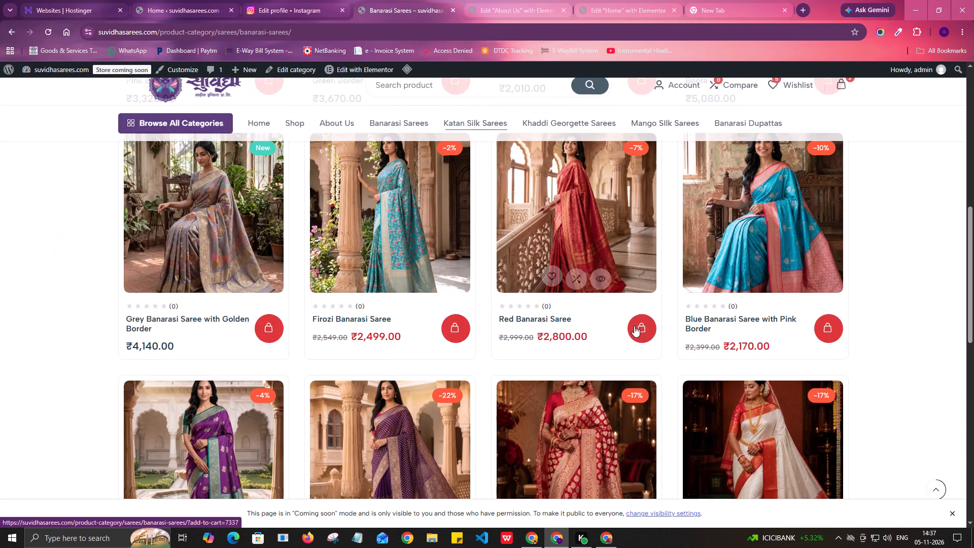
scroll(634, 326, down, 1)
scroll(902, 349, up, 12)
scroll(790, 335, up, 2)
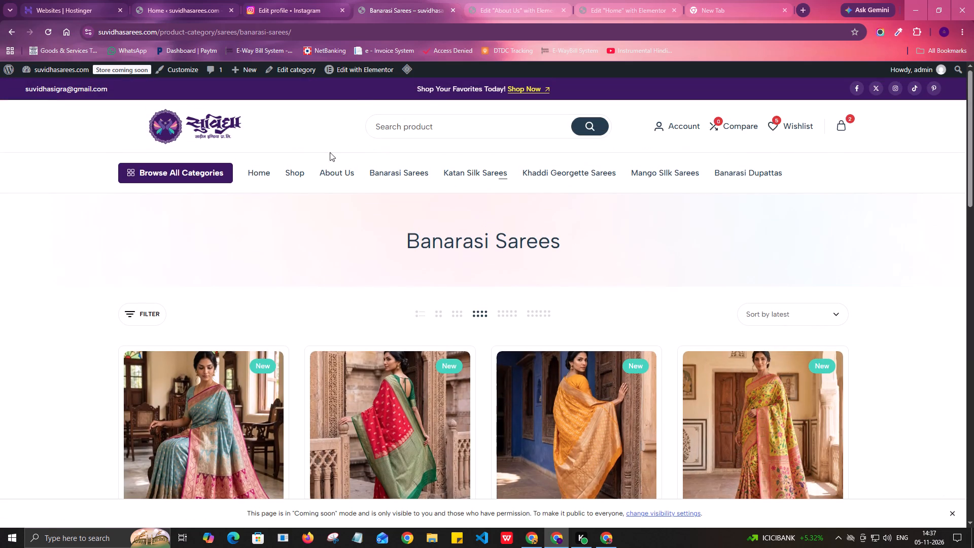
Open the theme customizer for the Banarasi Sarees category page in a new tab.
right_click(180, 67)
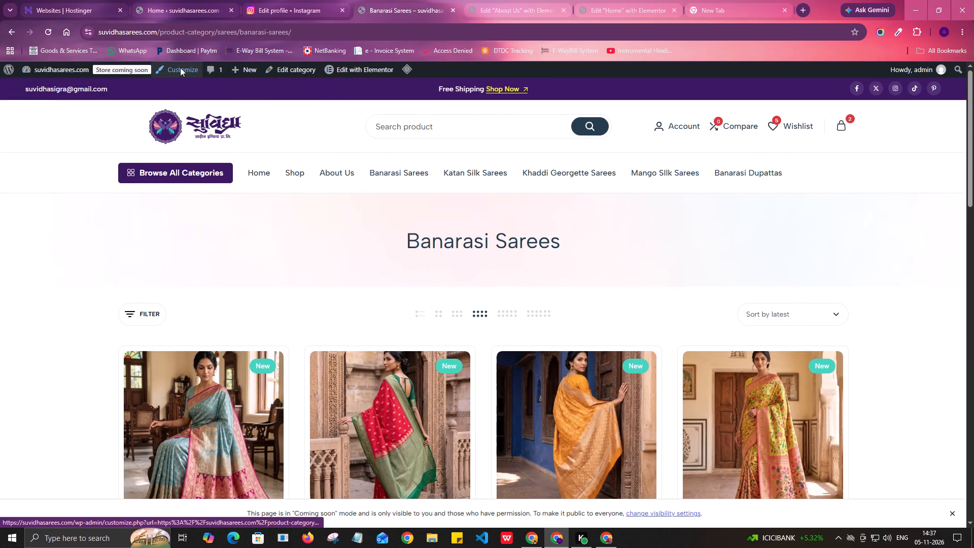
click(220, 85)
In the About Us editor's mobile view, set the Our Story heading's custom width to 176 px.
click(435, 7)
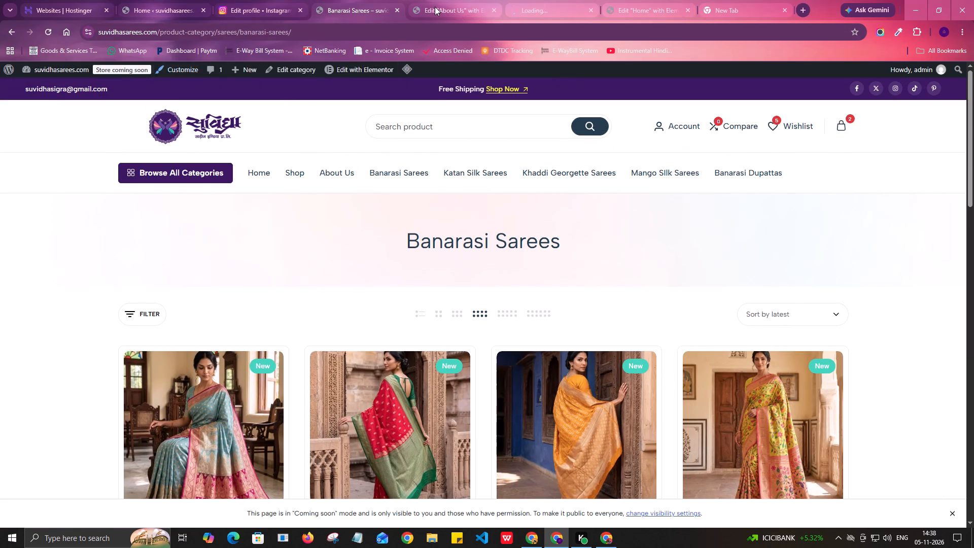
click(549, 73)
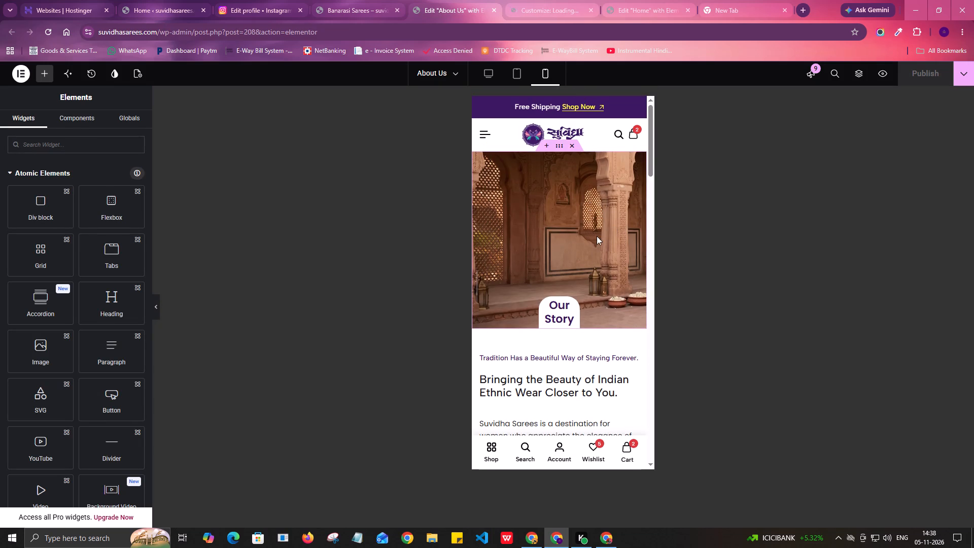
click(573, 302)
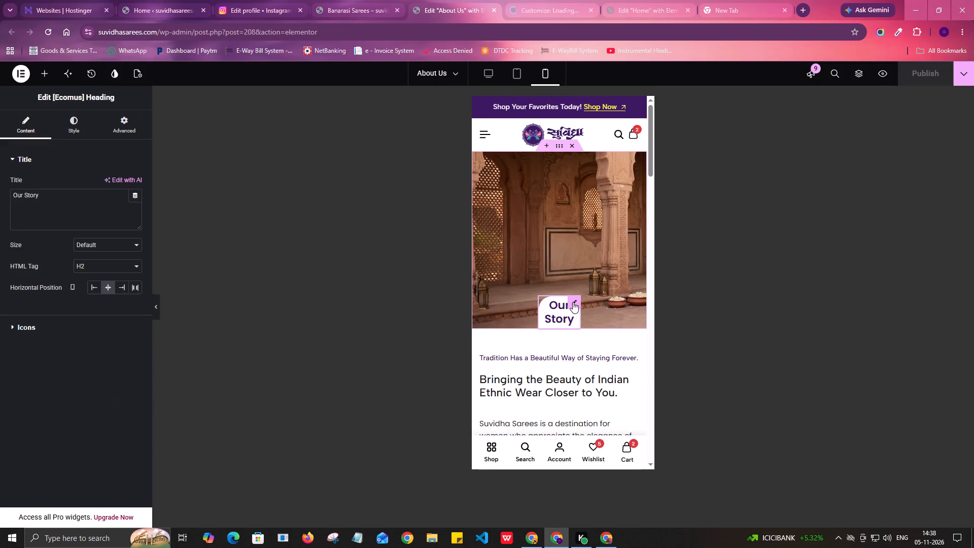
click(116, 127)
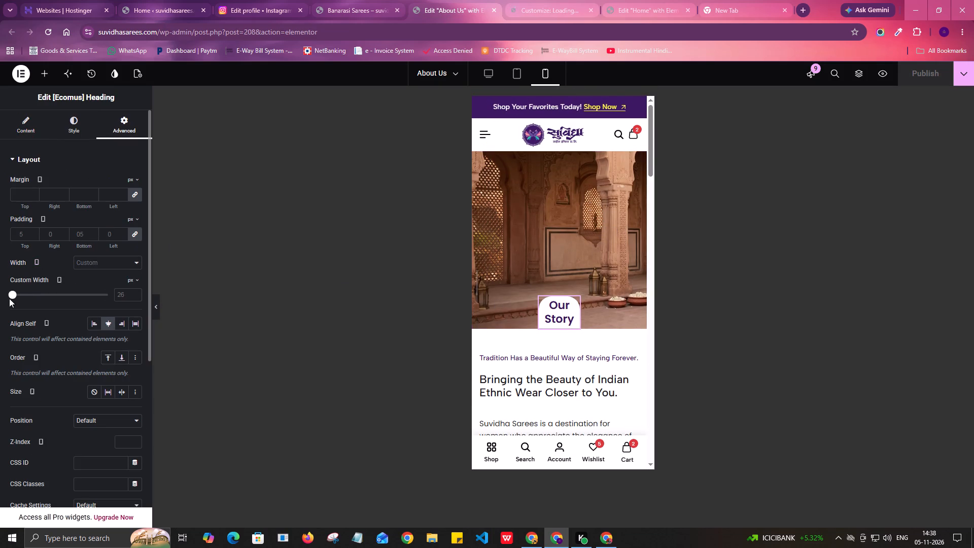
drag(11, 294, 26, 296)
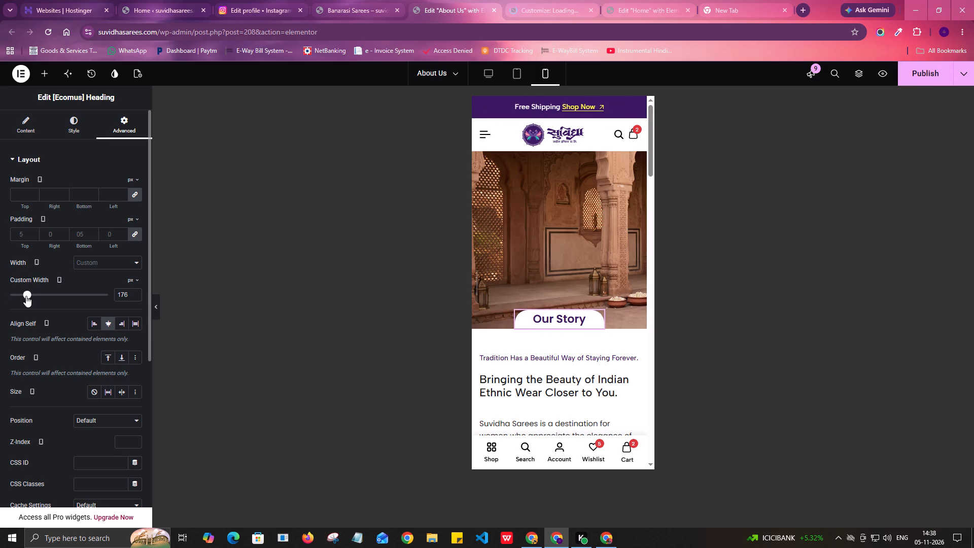
Set the Our Story heading's custom width to 207 px in the mobile view.
drag(26, 296, 29, 296)
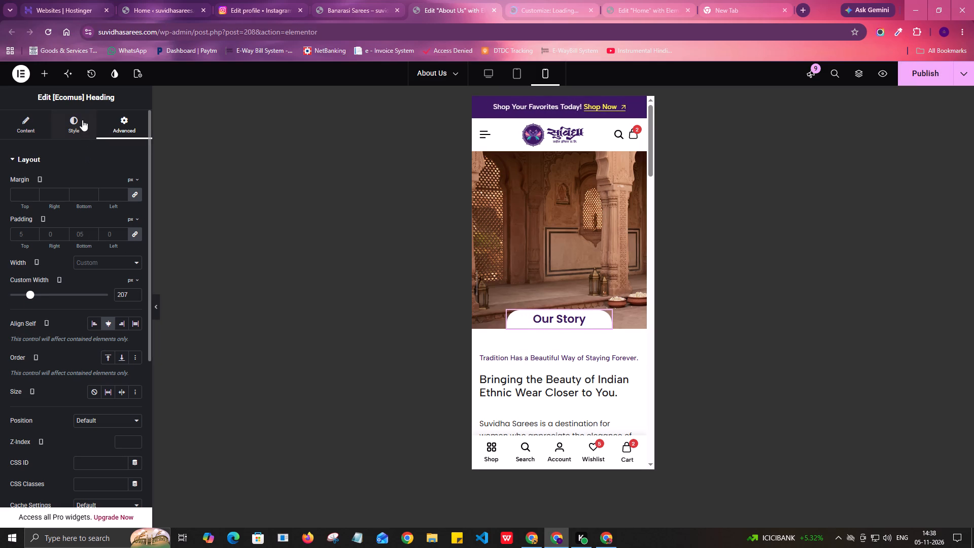
Check the rest of the About Us page's mobile layout, publish the page, and close its editor tab.
scroll(573, 332, down, 8)
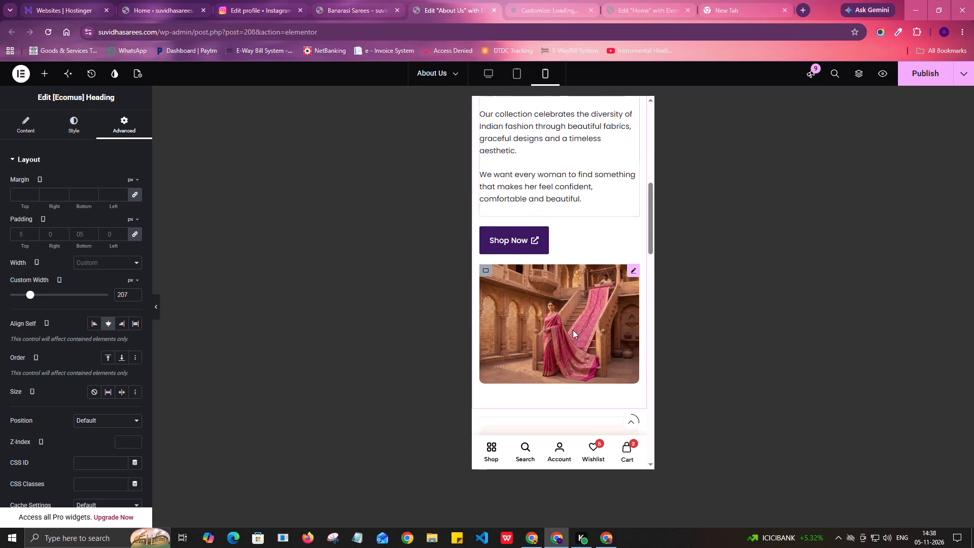
scroll(573, 330, down, 11)
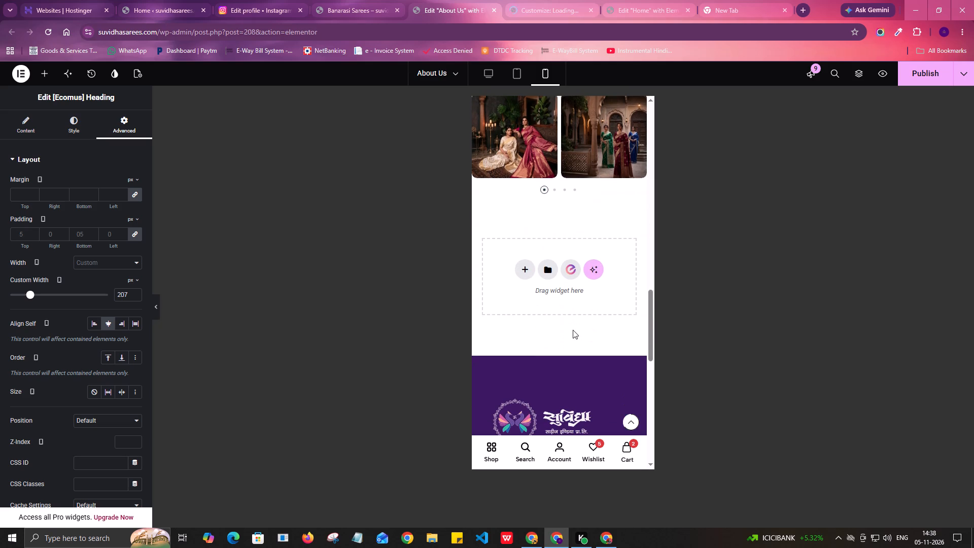
click(919, 77)
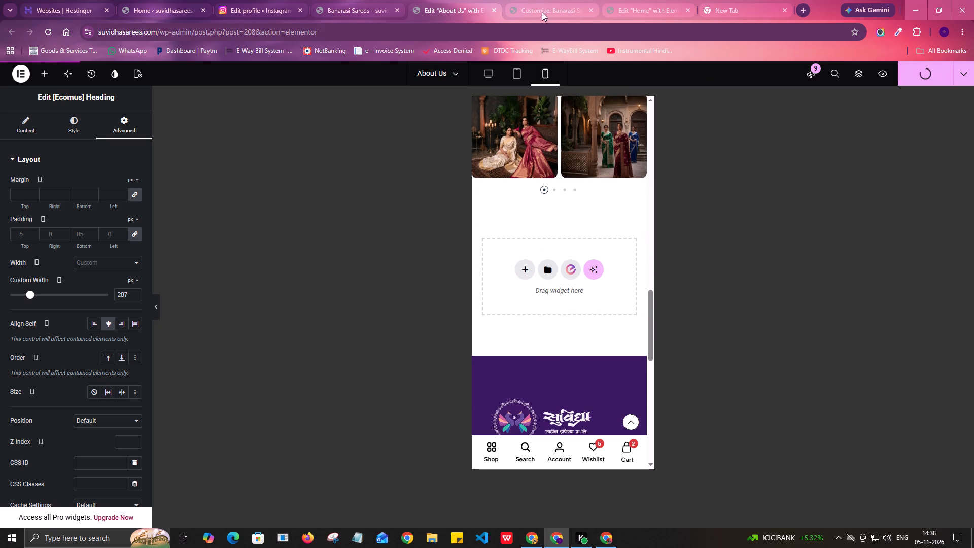
click(495, 11)
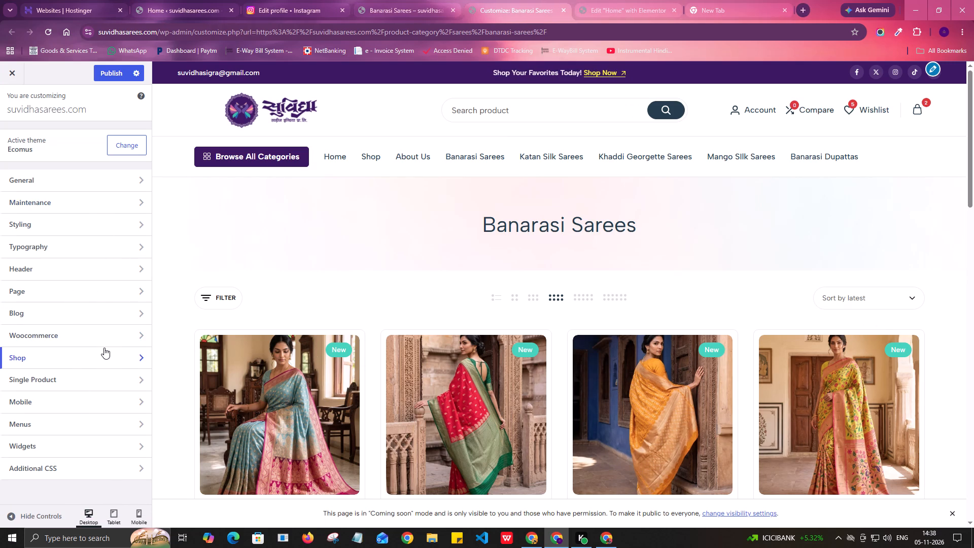
Check the WooCommerce Product Catalog settings in the theme customizer, and return to the WooCommerce section list.
click(113, 331)
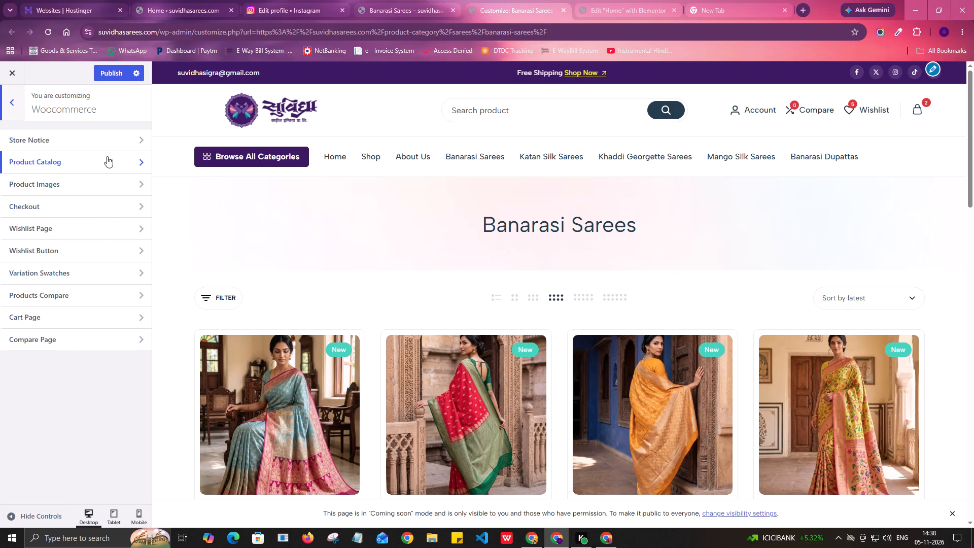
click(106, 161)
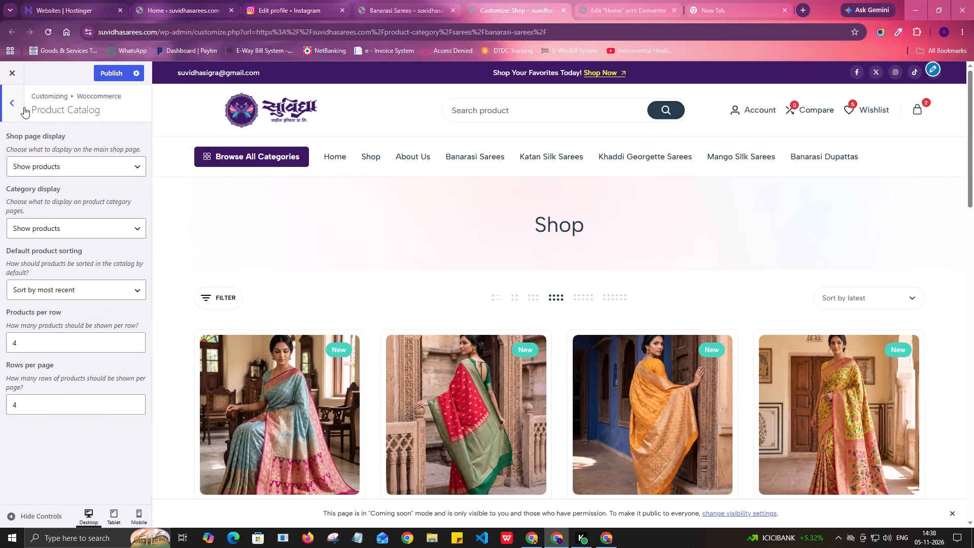
click(14, 95)
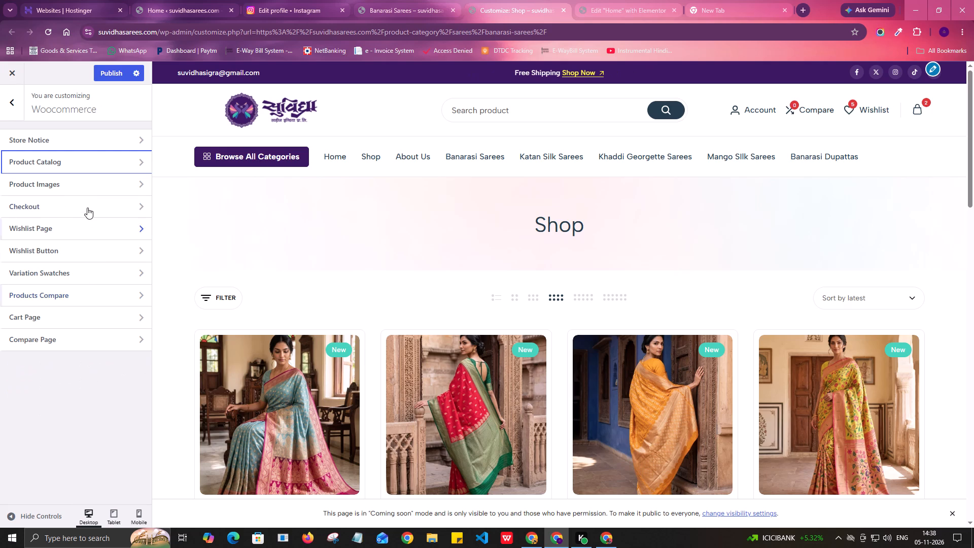
In the WooCommerce Product Images settings, set thumbnail cropping to a custom 4:5 aspect ratio and publish the change.
click(94, 183)
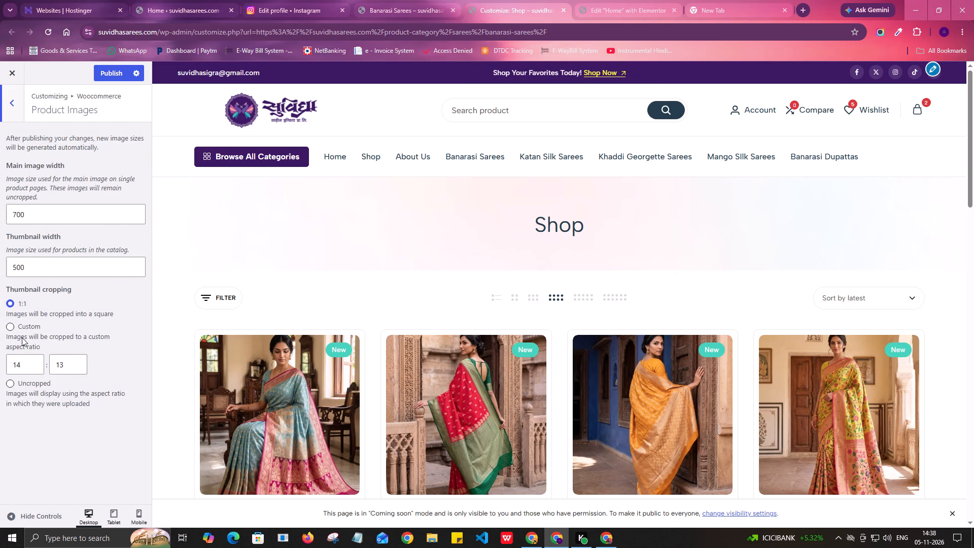
click(10, 327)
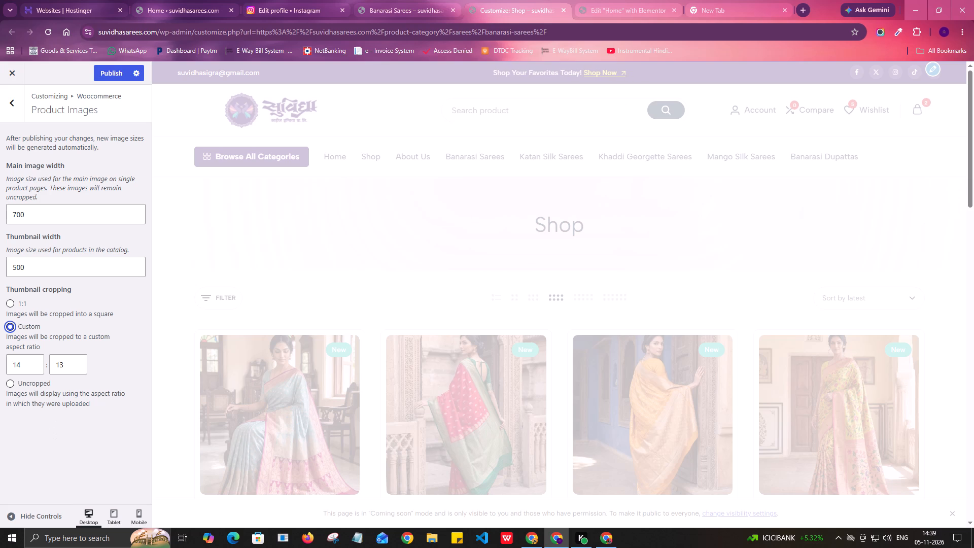
drag(25, 364, 0, 363)
key(4)
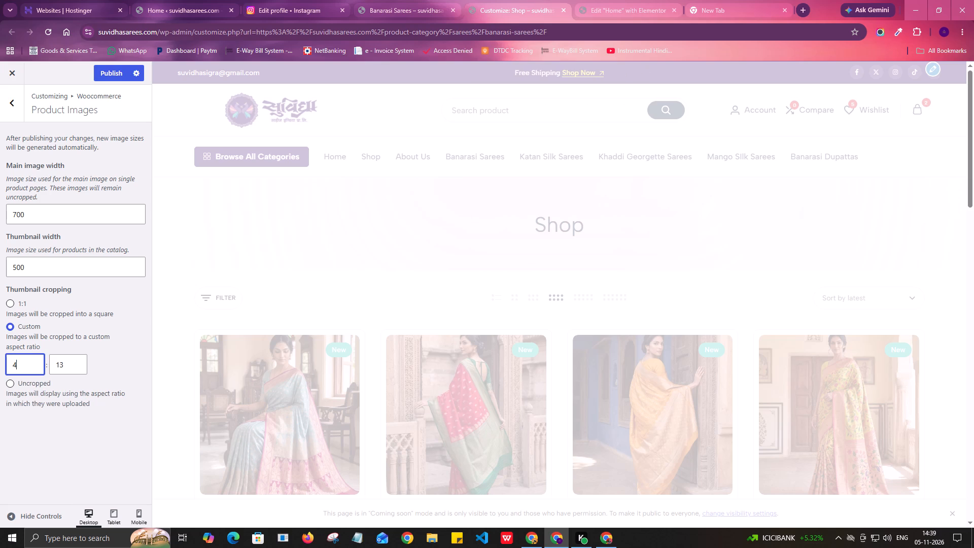
drag(68, 363, 20, 372)
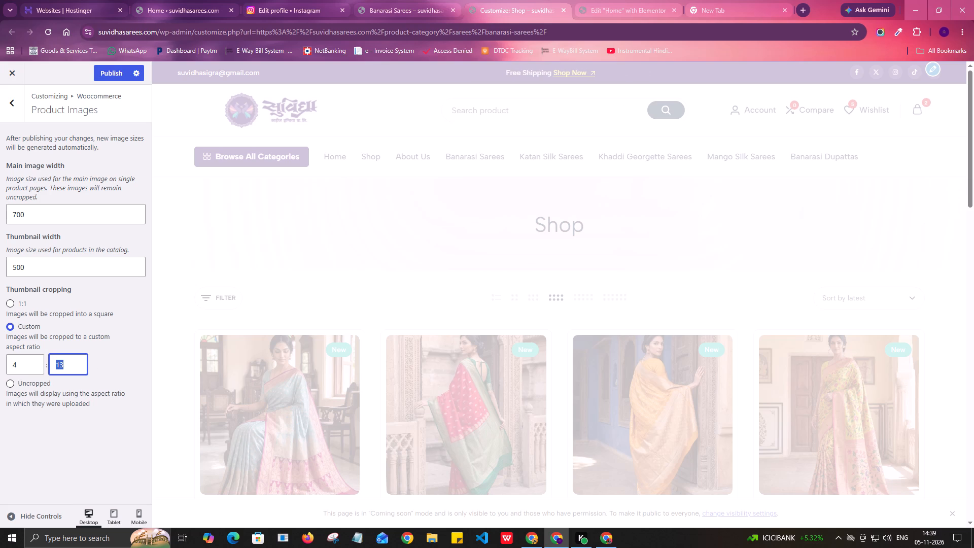
key(5)
click(28, 450)
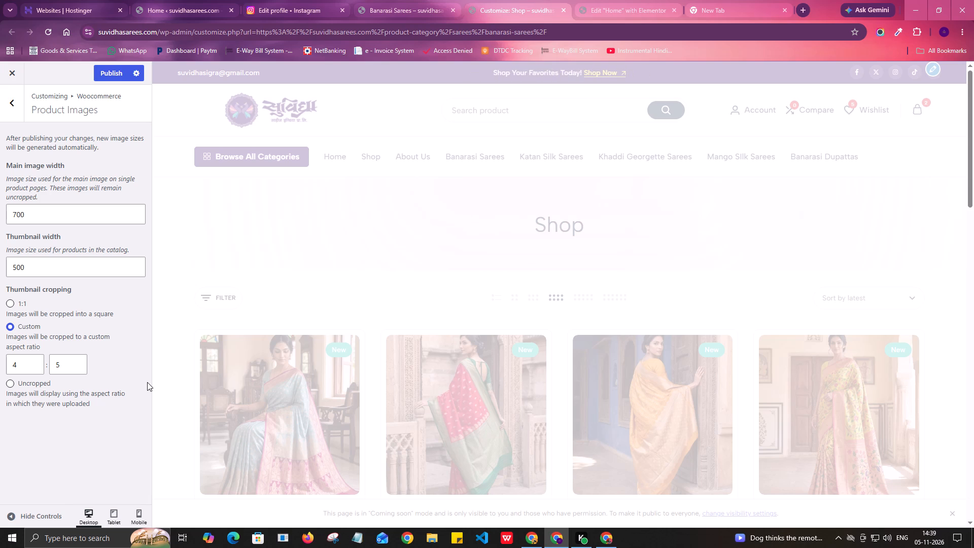
click(105, 77)
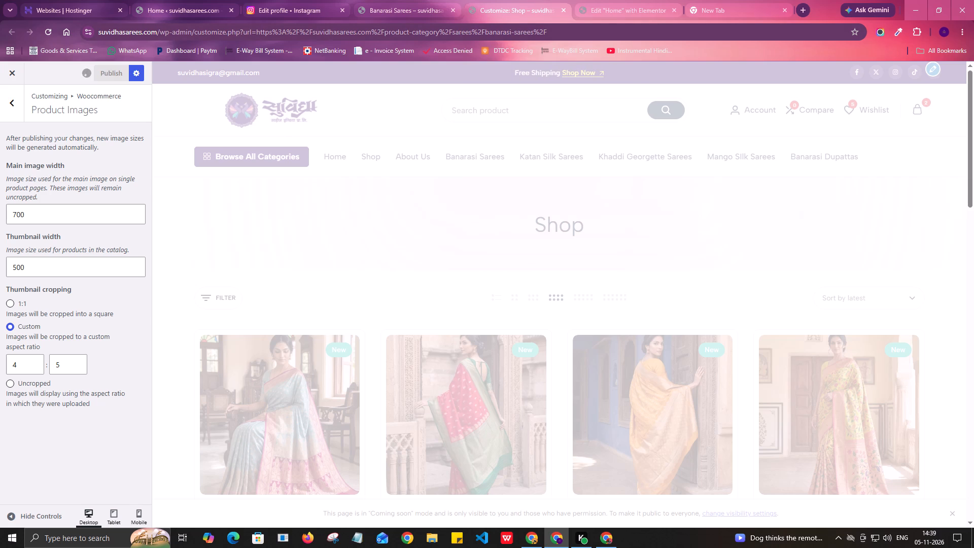
Reload the live Banarasi Sarees category page and inspect the product thumbnails in the listing.
click(404, 5)
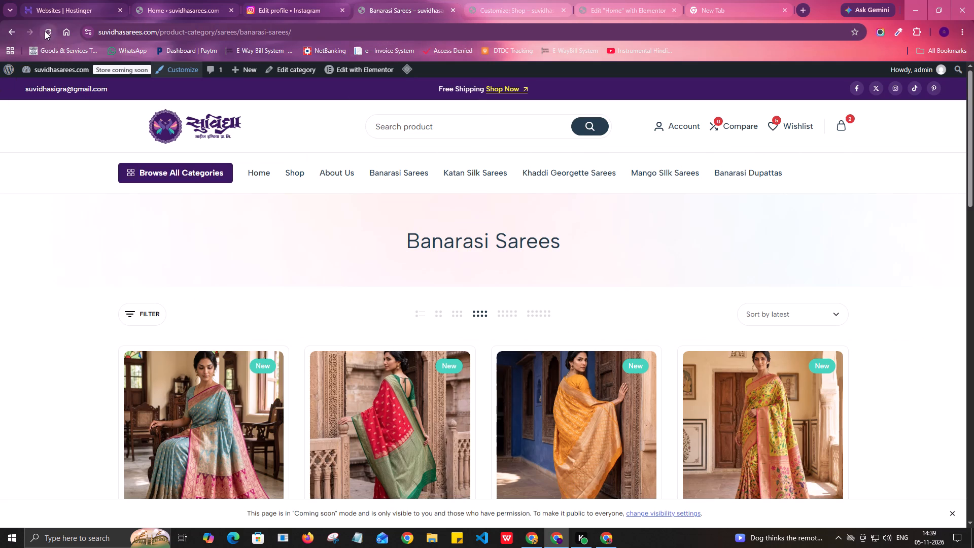
click(45, 31)
scroll(355, 255, down, 2)
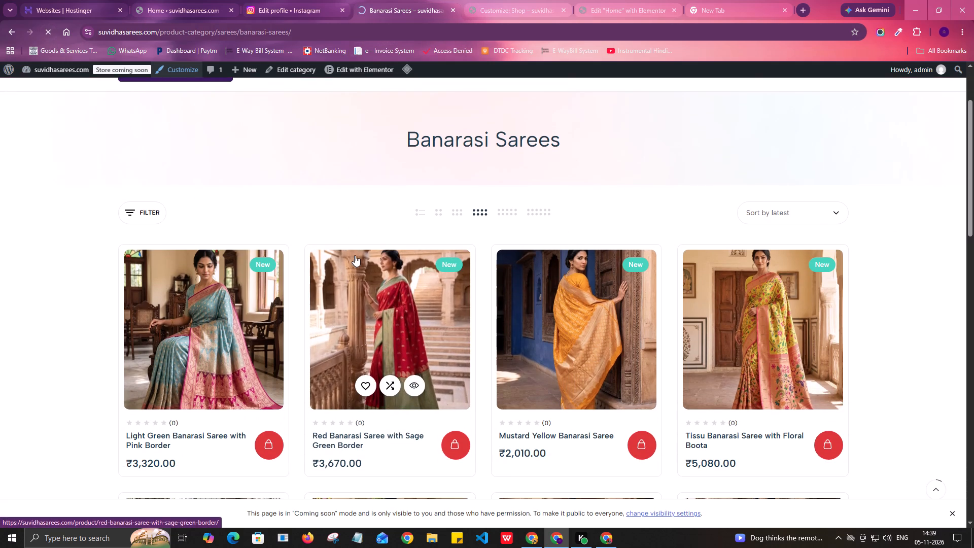